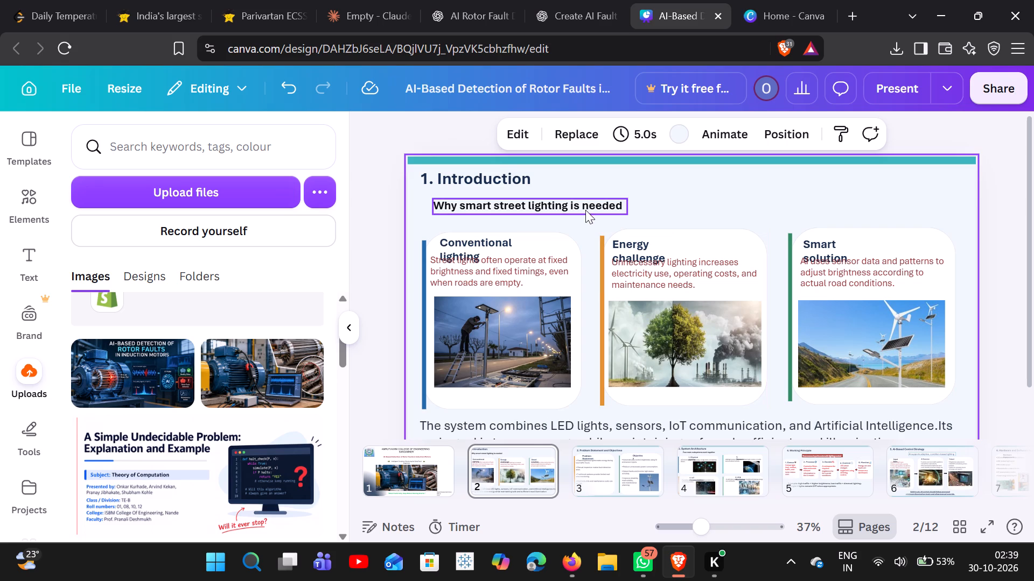
{"action": "scroll", "coordinate": [603, 312], "scroll_direction": "down", "scroll_amount": 1}
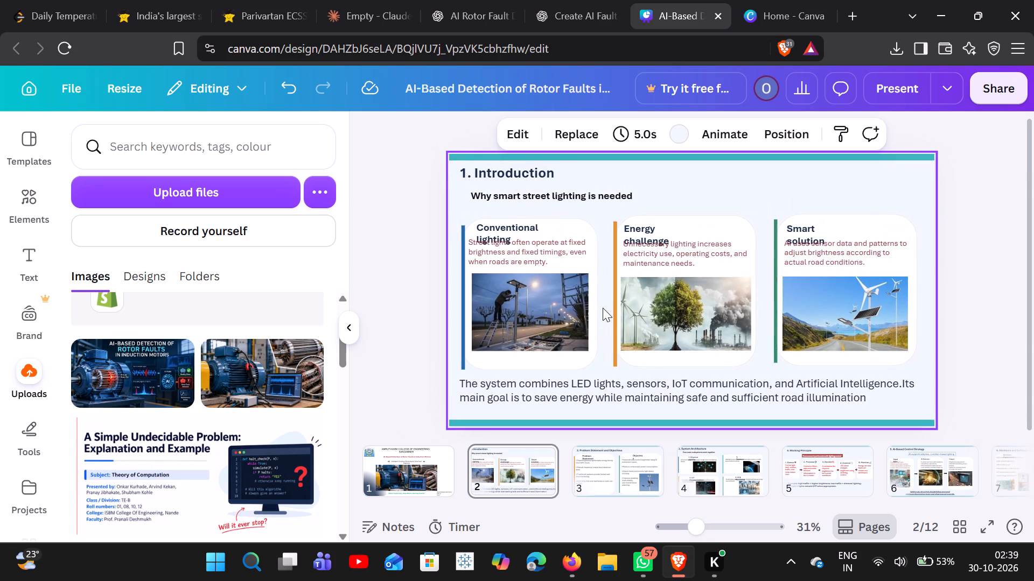
{"action": "left_click", "coordinate": [695, 197]}
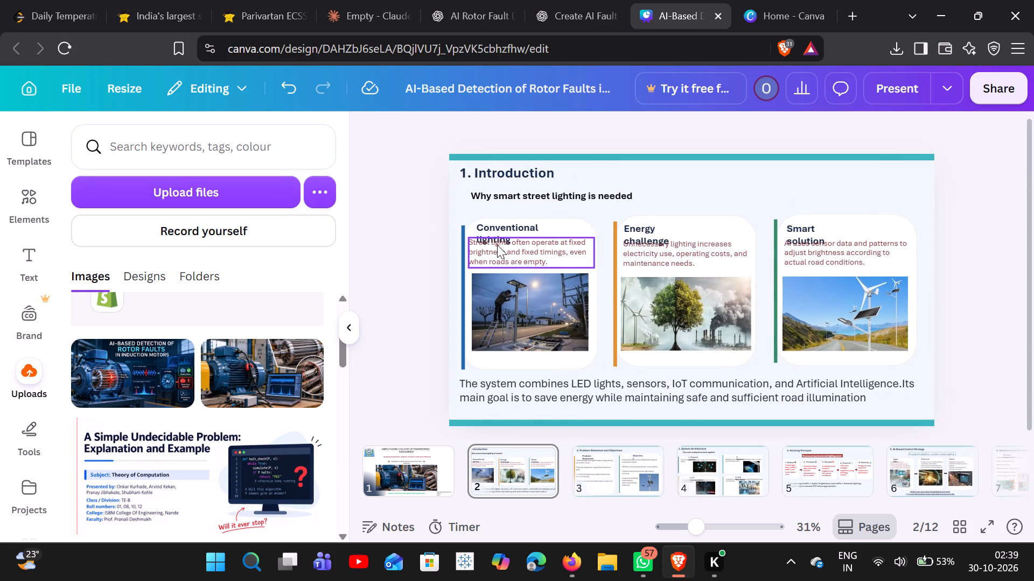
{"action": "left_click_drag", "start_coordinate": [493, 229], "coordinate": [496, 221]}
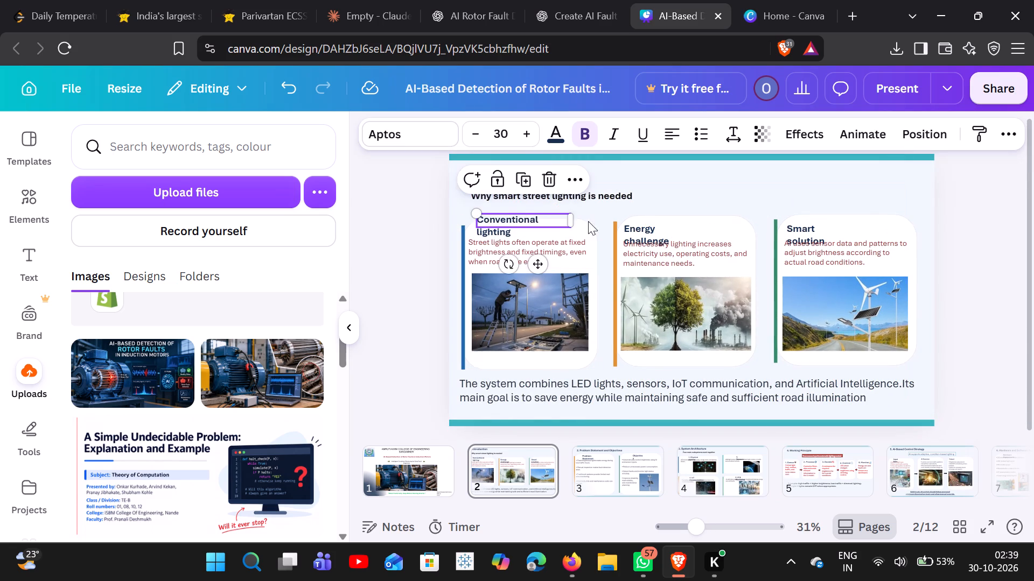
{"action": "left_click_drag", "start_coordinate": [639, 228], "coordinate": [641, 221]}
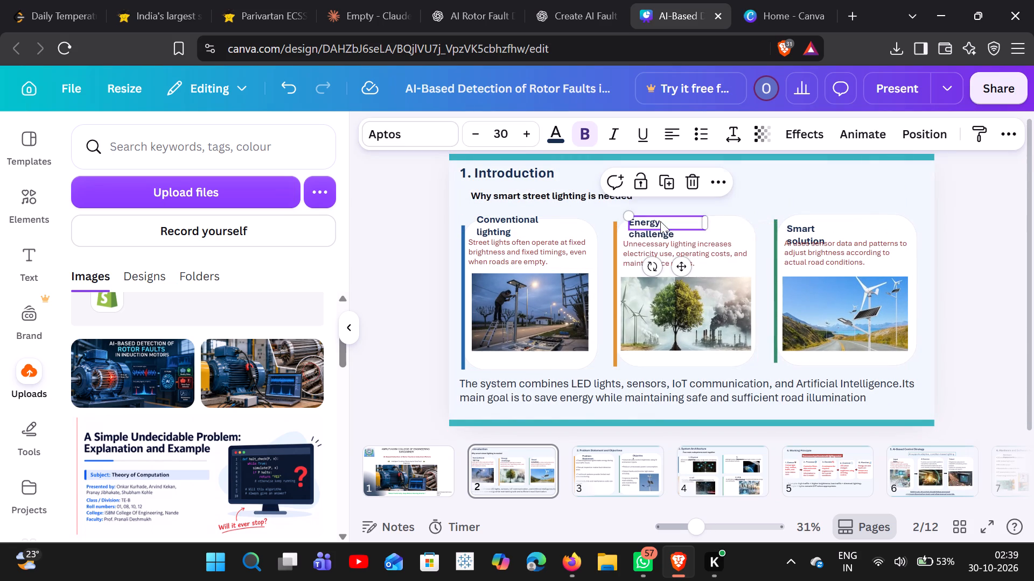
{"action": "left_click_drag", "start_coordinate": [794, 233], "coordinate": [794, 225]}
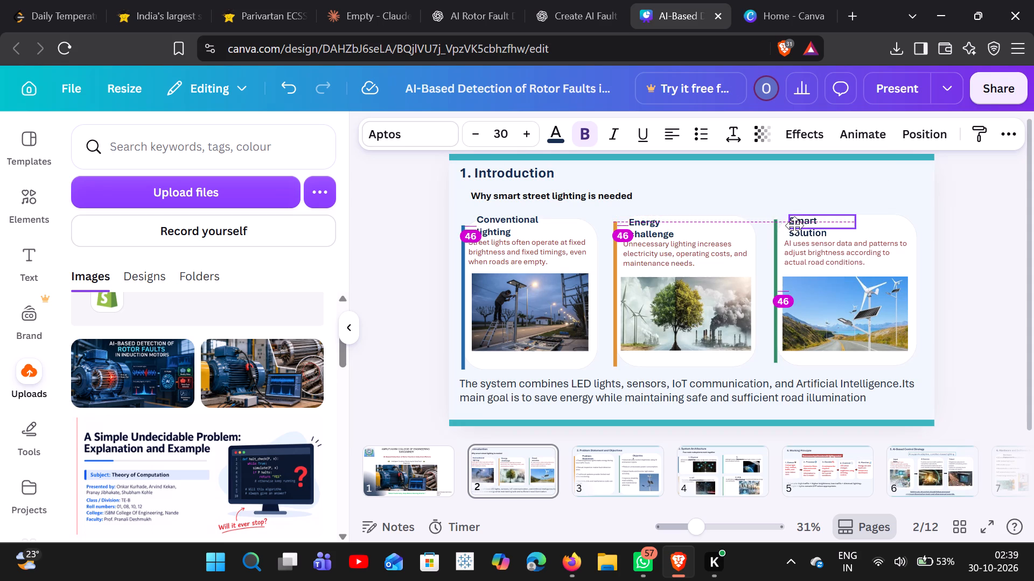
{"action": "left_click_drag", "start_coordinate": [794, 225], "coordinate": [795, 228]}
{"action": "left_click_drag", "start_coordinate": [659, 230], "coordinate": [659, 226]}
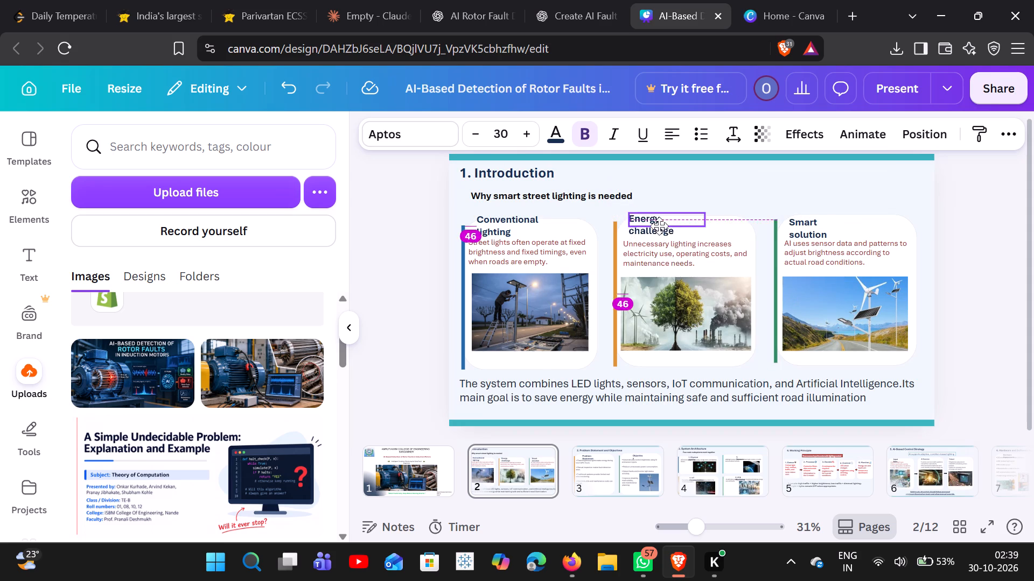
{"action": "left_click_drag", "start_coordinate": [659, 226], "coordinate": [653, 228]}
{"action": "left_click", "coordinate": [515, 225]}
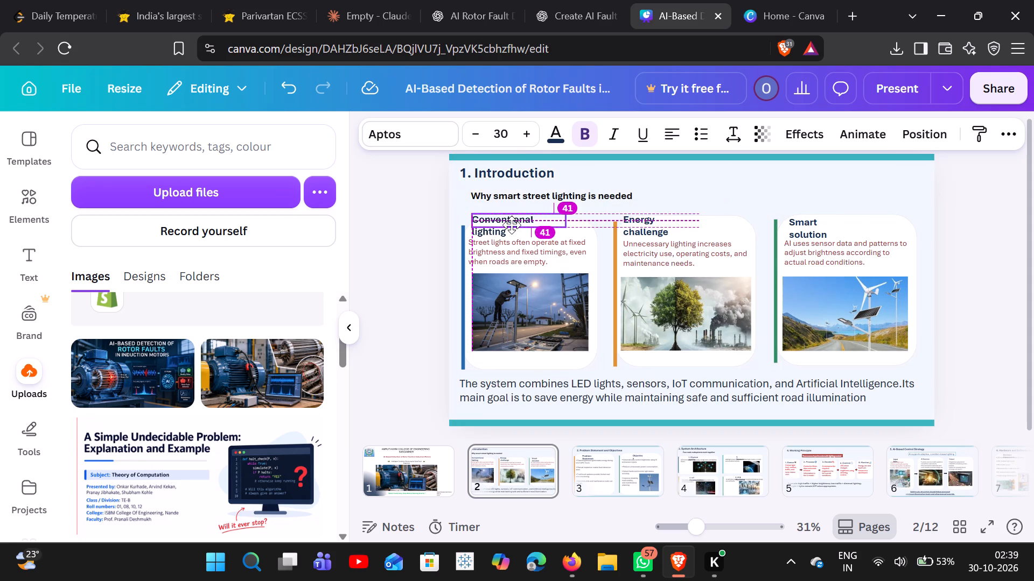
{"action": "left_click", "coordinate": [736, 186]}
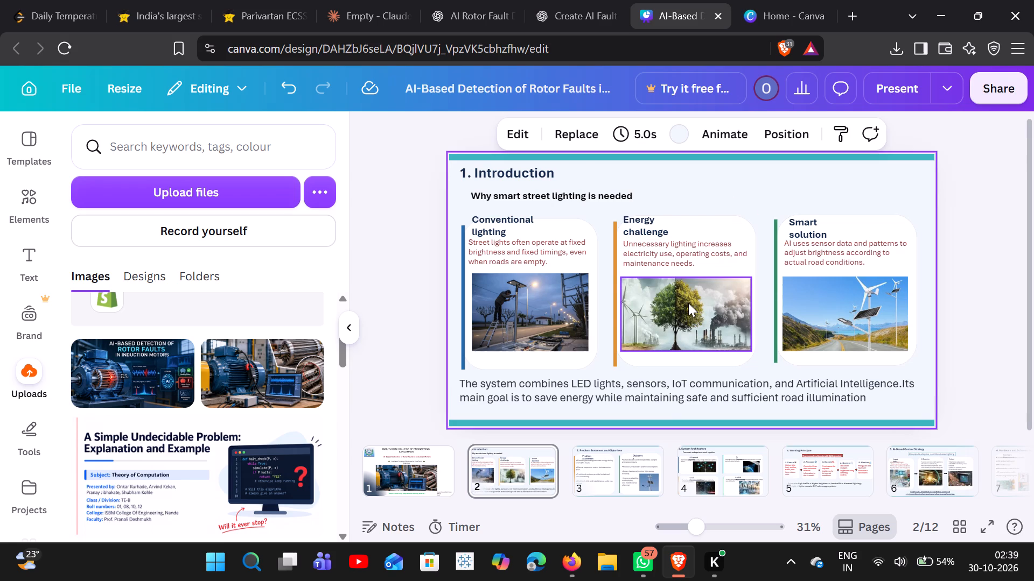
Shift the pictures in the three Introduction cards slightly downward to make room for the text above them.
{"action": "left_click_drag", "start_coordinate": [688, 303], "coordinate": [688, 308]}
{"action": "left_click_drag", "start_coordinate": [560, 306], "coordinate": [558, 314]}
{"action": "left_click_drag", "start_coordinate": [864, 301], "coordinate": [864, 306]}
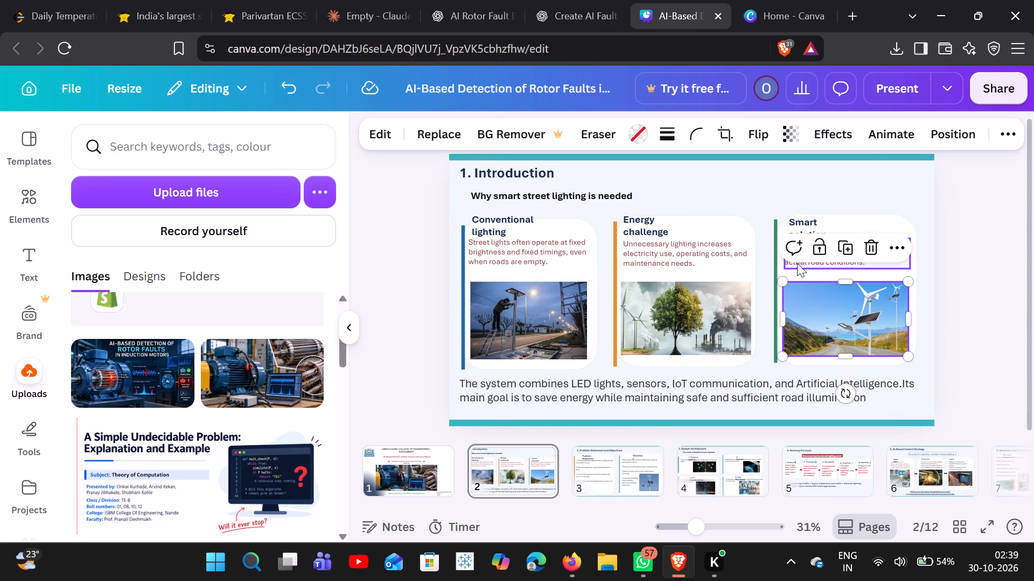
Lower the description text in all three Introduction cards so it sits between each heading and picture.
{"action": "left_click_drag", "start_coordinate": [667, 265], "coordinate": [667, 272]}
{"action": "left_click", "coordinate": [553, 267]}
{"action": "left_click", "coordinate": [548, 264]}
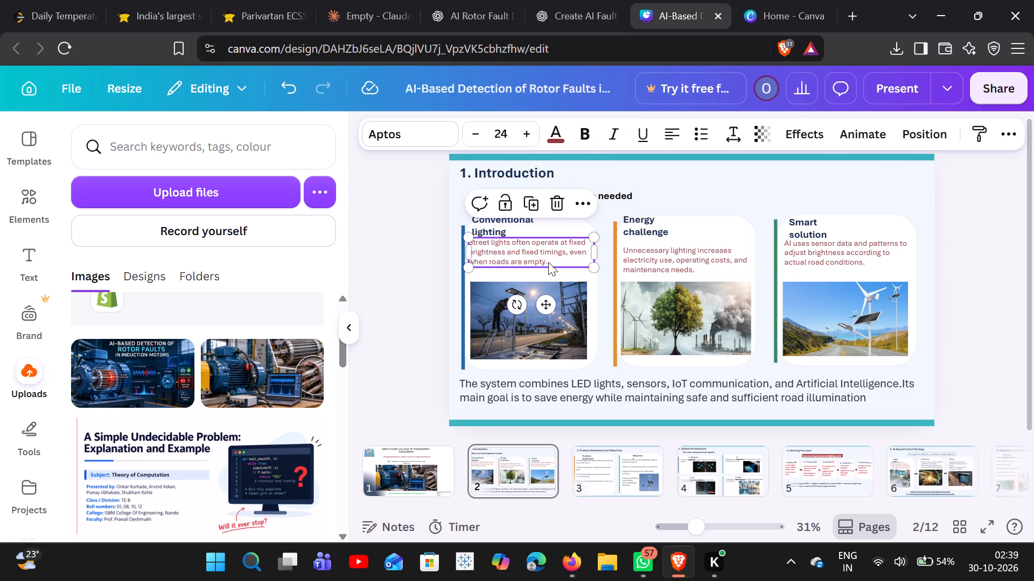
{"action": "left_click_drag", "start_coordinate": [548, 262], "coordinate": [549, 270]}
{"action": "left_click_drag", "start_coordinate": [831, 252], "coordinate": [831, 258]}
{"action": "left_click", "coordinate": [831, 258]}
Lower the "Energy challenge" and "Conventional lighting" headings slightly, keeping them level with each other inside their cards.
{"action": "left_click_drag", "start_coordinate": [645, 232], "coordinate": [645, 234]}
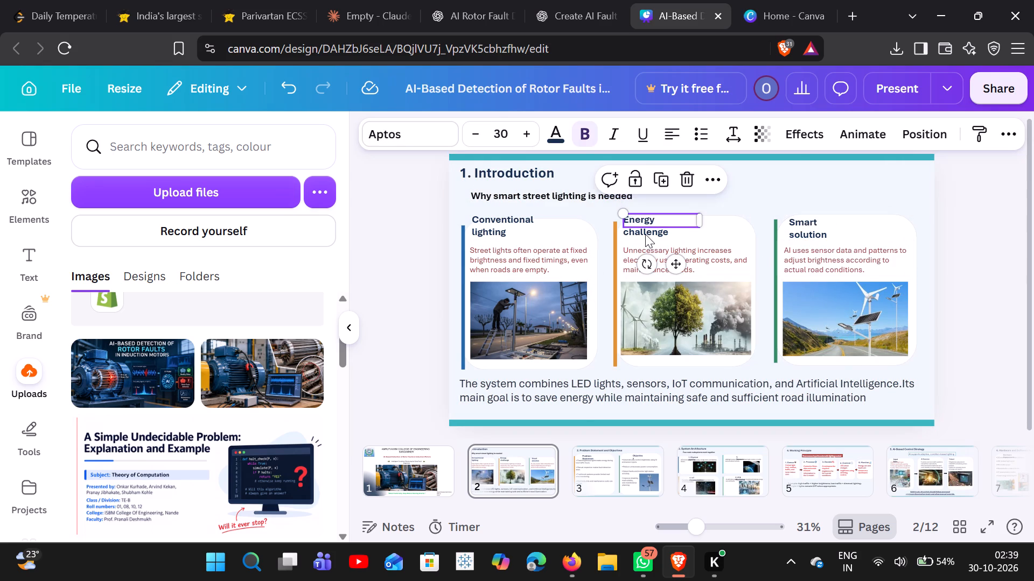
{"action": "left_click_drag", "start_coordinate": [645, 234], "coordinate": [645, 237]}
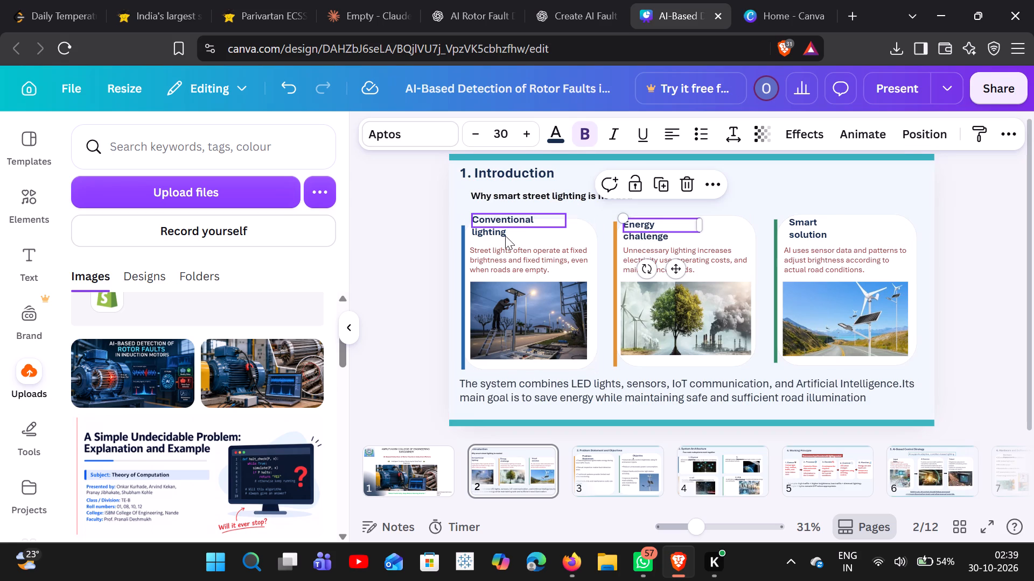
{"action": "left_click_drag", "start_coordinate": [494, 229], "coordinate": [494, 233]}
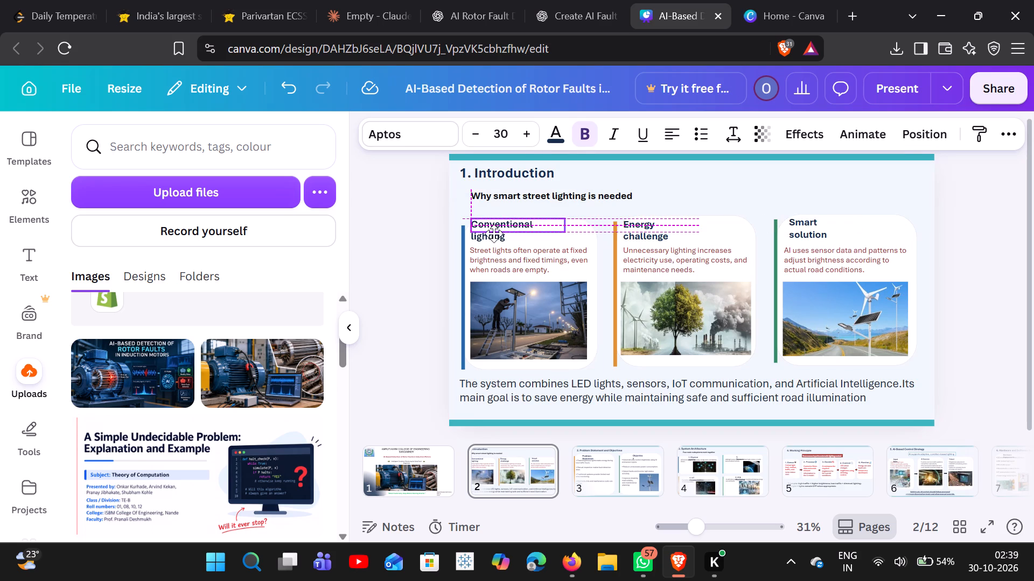
{"action": "left_click_drag", "start_coordinate": [494, 233], "coordinate": [494, 233]}
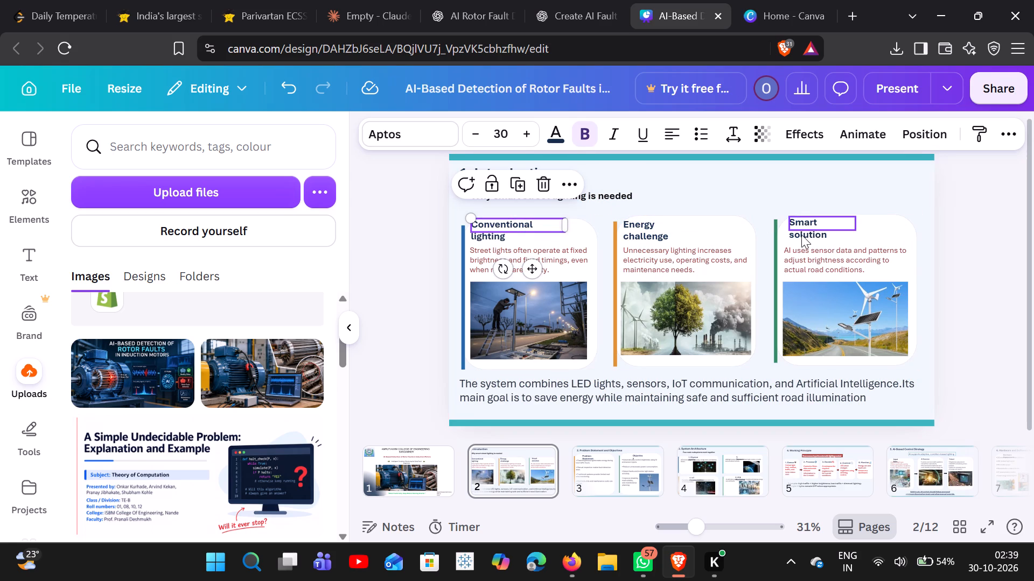
Widen the "Smart solution" heading's text box so the heading fits on one line.
{"action": "left_click", "coordinate": [795, 233]}
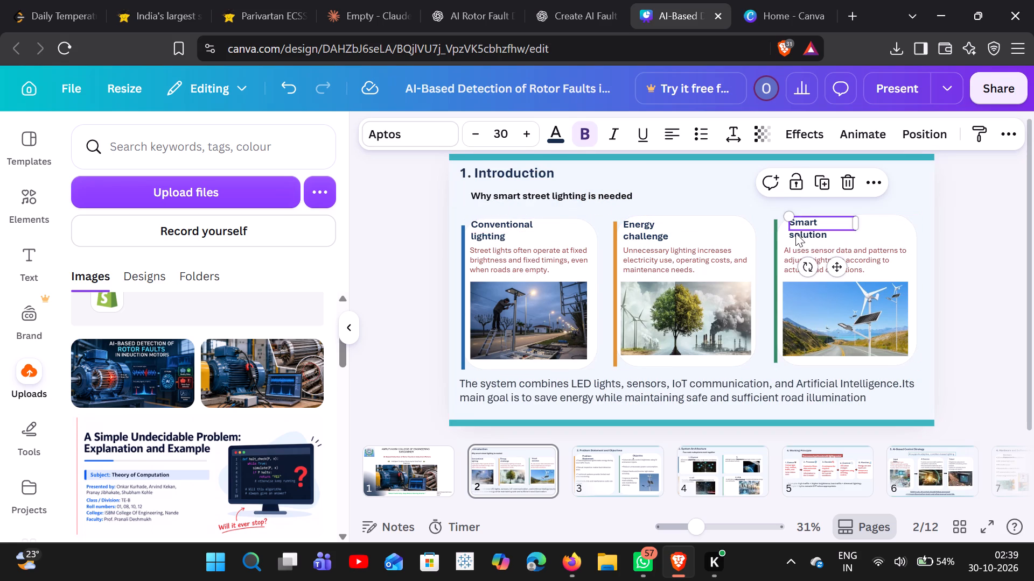
{"action": "left_click", "coordinate": [798, 235]}
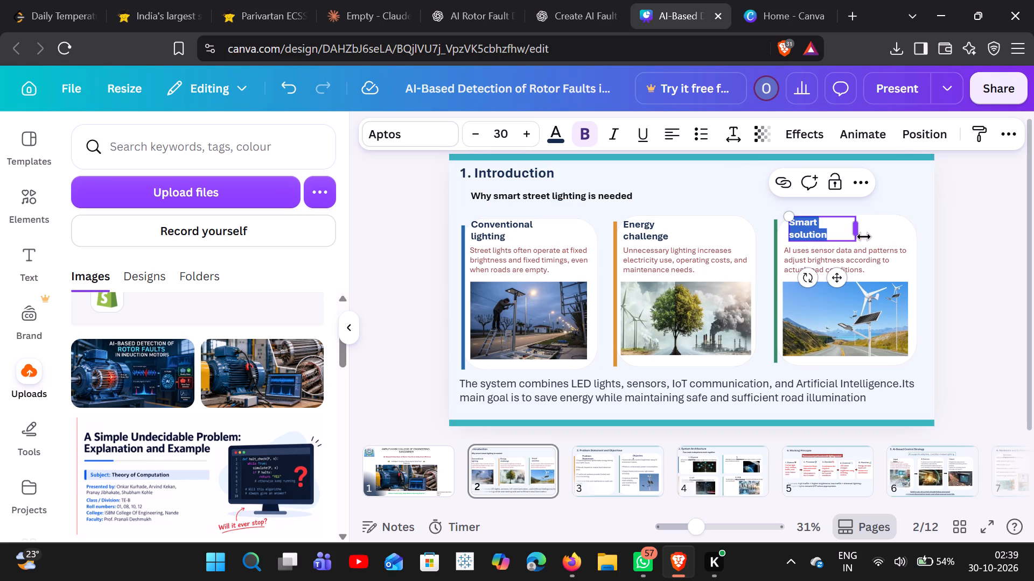
{"action": "left_click_drag", "start_coordinate": [862, 230], "coordinate": [872, 232]}
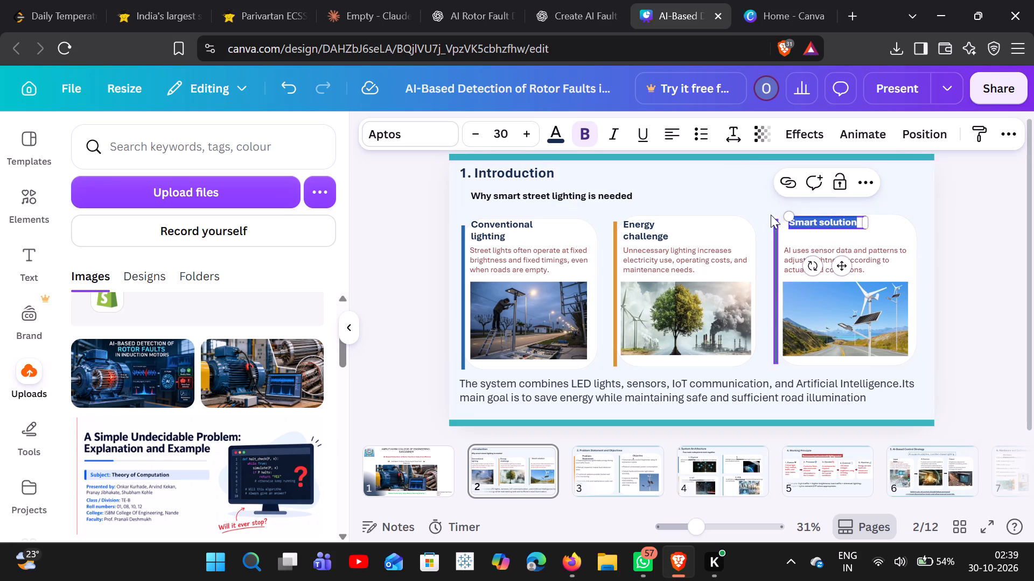
{"action": "left_click", "coordinate": [706, 196]}
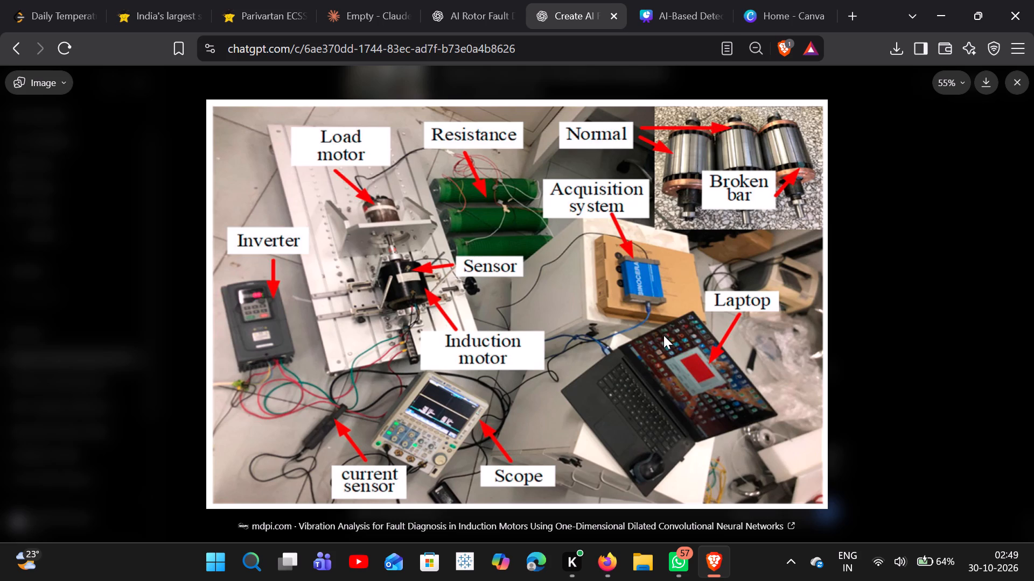
{"action": "right_click", "coordinate": [667, 337]}
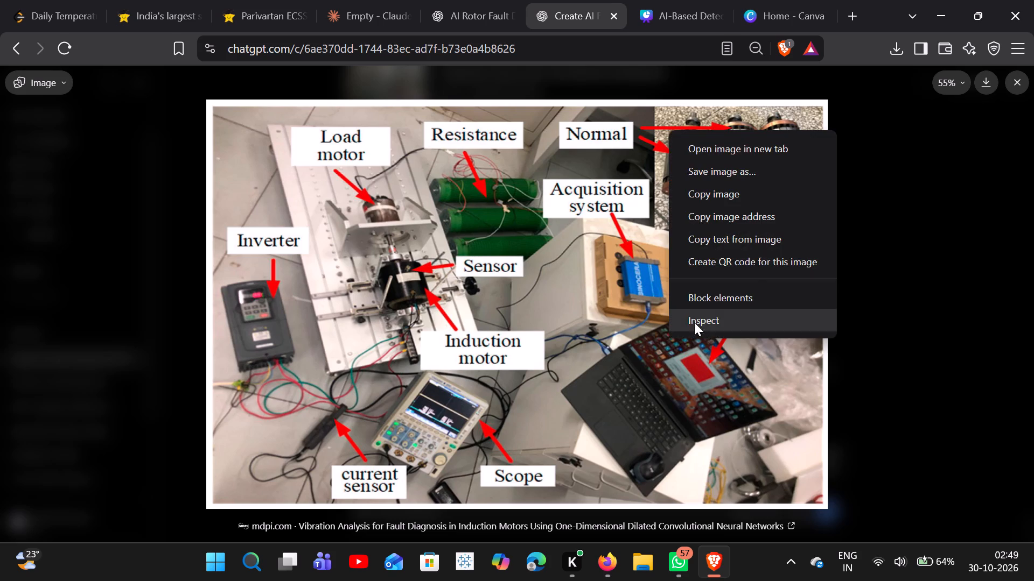
{"action": "left_click", "coordinate": [764, 190]}
Back in Canva, replace the wind-turbine photo in the AI-based solution card's frame with the copied test-bench image.
{"action": "left_click", "coordinate": [702, 0]}
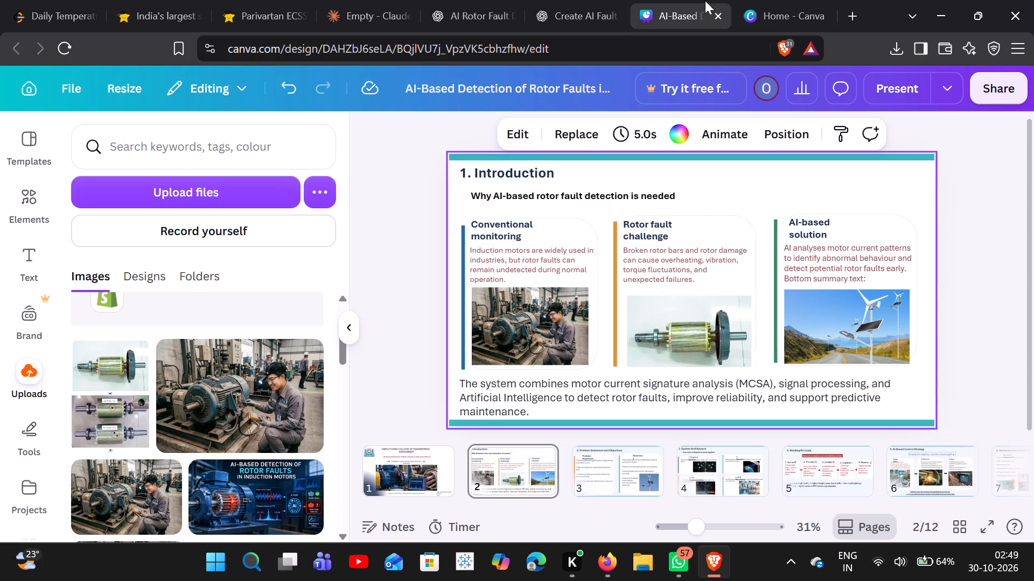
{"action": "left_click", "coordinate": [827, 351]}
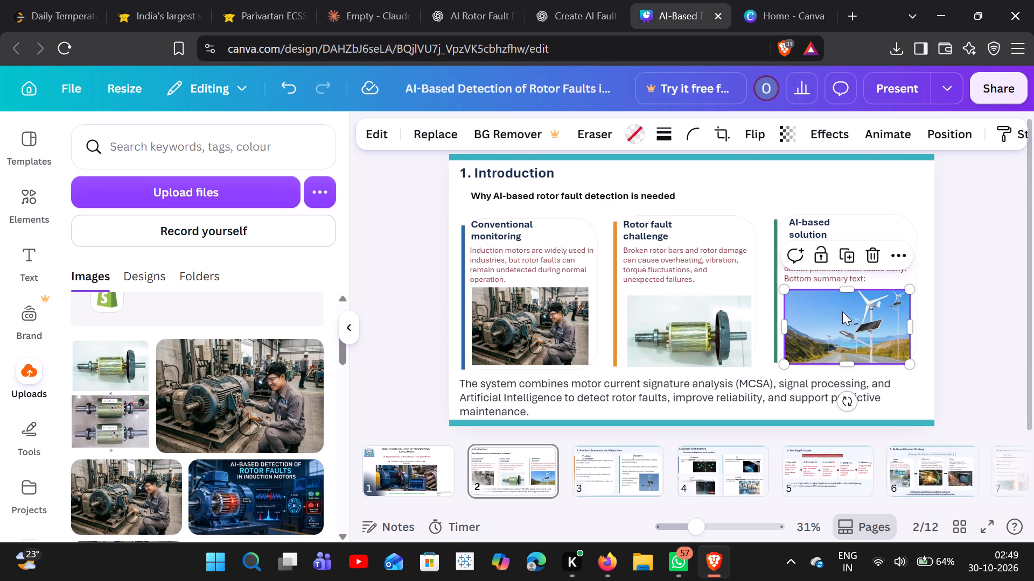
{"action": "left_click", "coordinate": [880, 250]}
{"action": "left_click", "coordinate": [851, 296]}
{"action": "left_click", "coordinate": [840, 320]}
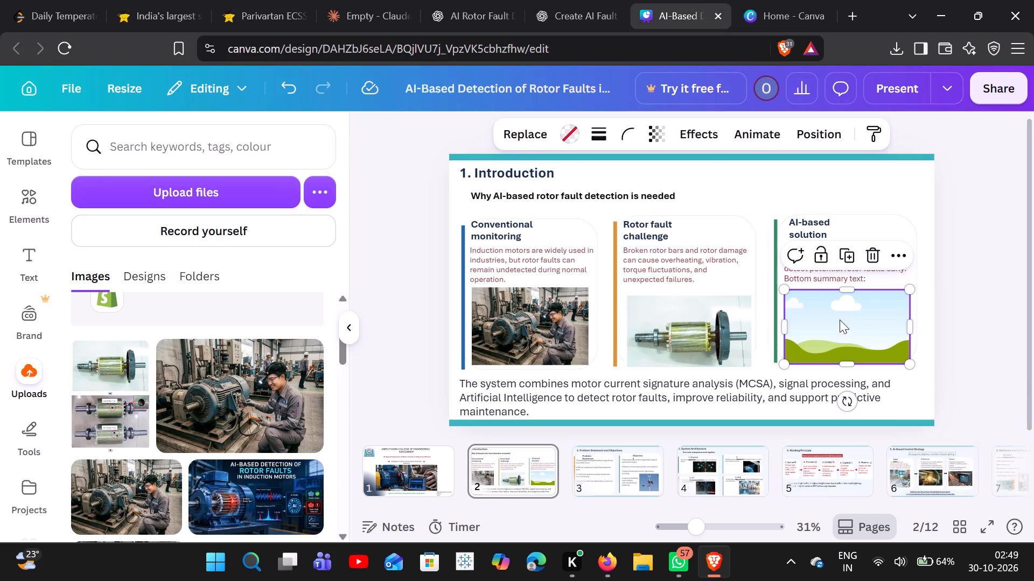
{"action": "key", "text": "ctrl+v"}
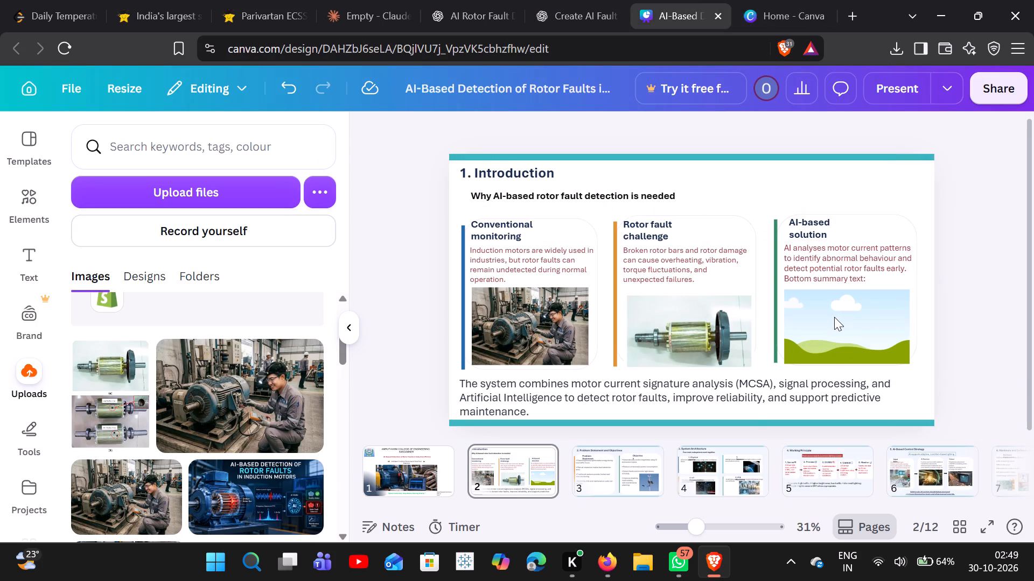
{"action": "left_click_drag", "start_coordinate": [729, 272], "coordinate": [806, 314]}
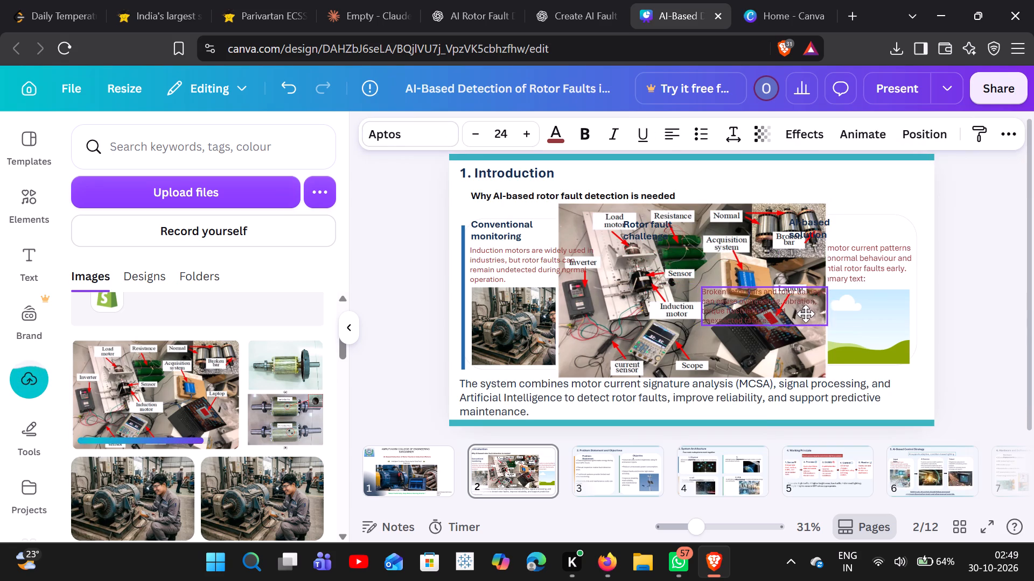
{"action": "left_click_drag", "start_coordinate": [806, 314], "coordinate": [730, 259]}
{"action": "key", "text": "ctrl+z"}
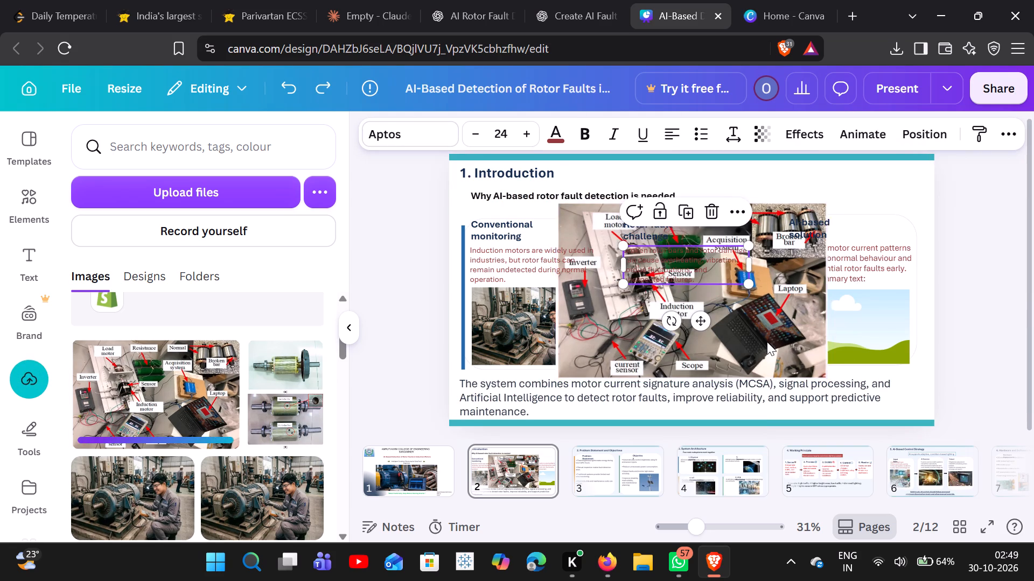
{"action": "left_click_drag", "start_coordinate": [768, 341], "coordinate": [840, 361]}
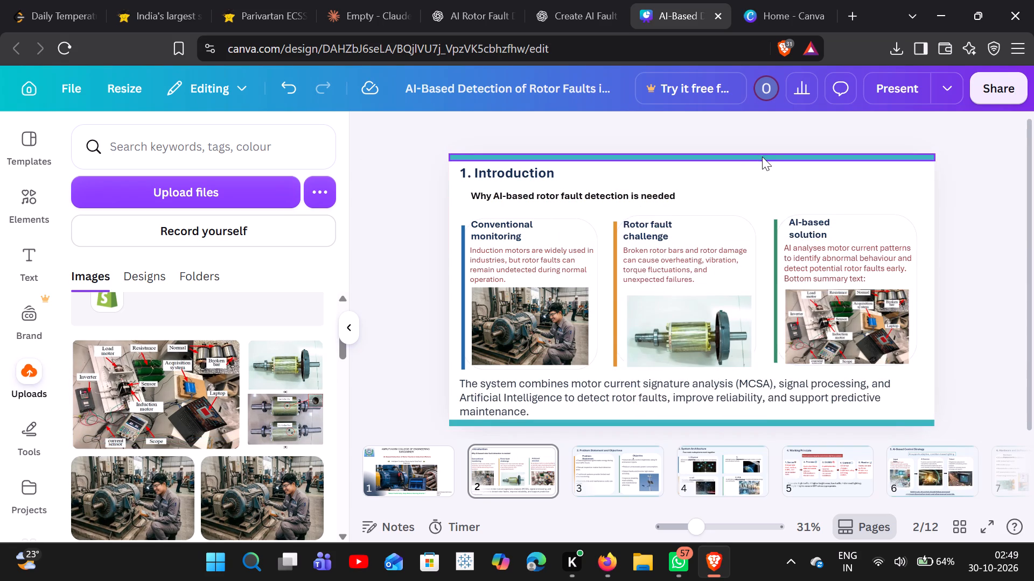
{"action": "left_click", "coordinate": [725, 182]}
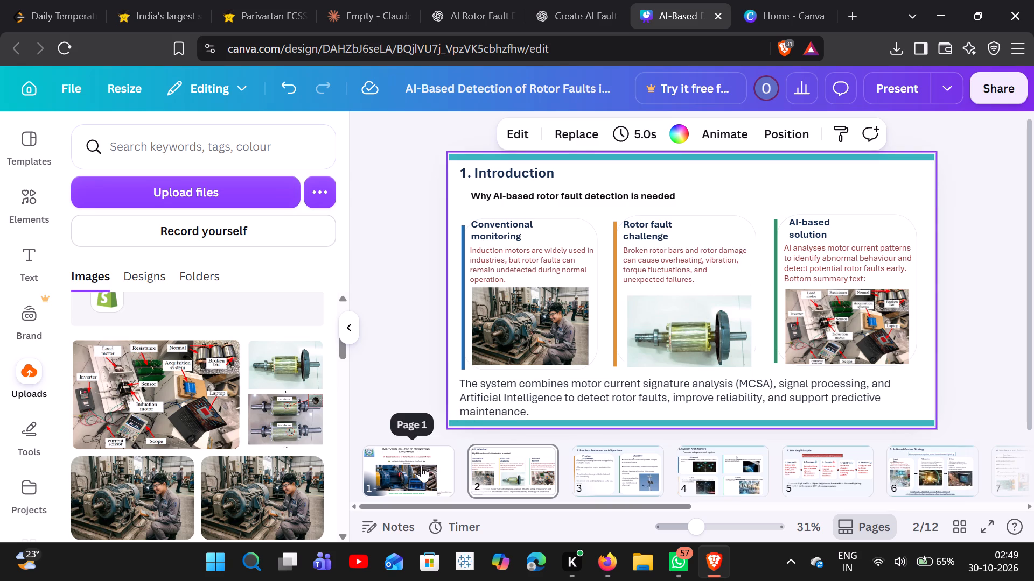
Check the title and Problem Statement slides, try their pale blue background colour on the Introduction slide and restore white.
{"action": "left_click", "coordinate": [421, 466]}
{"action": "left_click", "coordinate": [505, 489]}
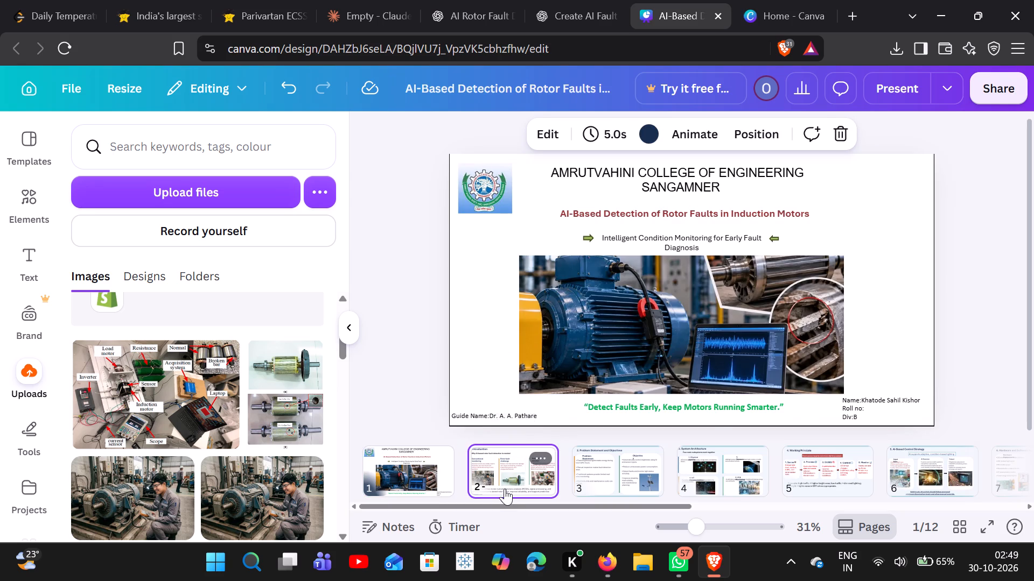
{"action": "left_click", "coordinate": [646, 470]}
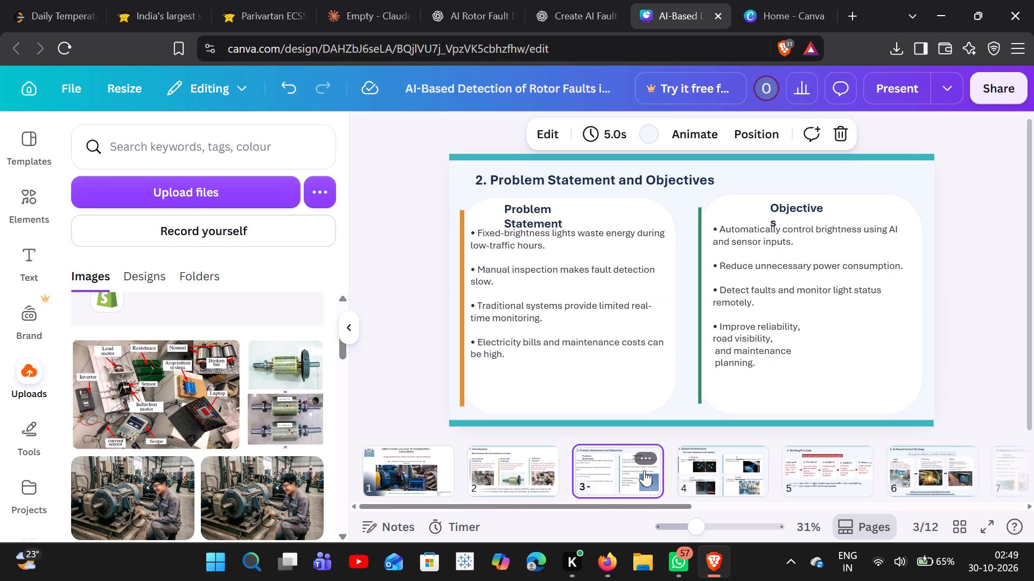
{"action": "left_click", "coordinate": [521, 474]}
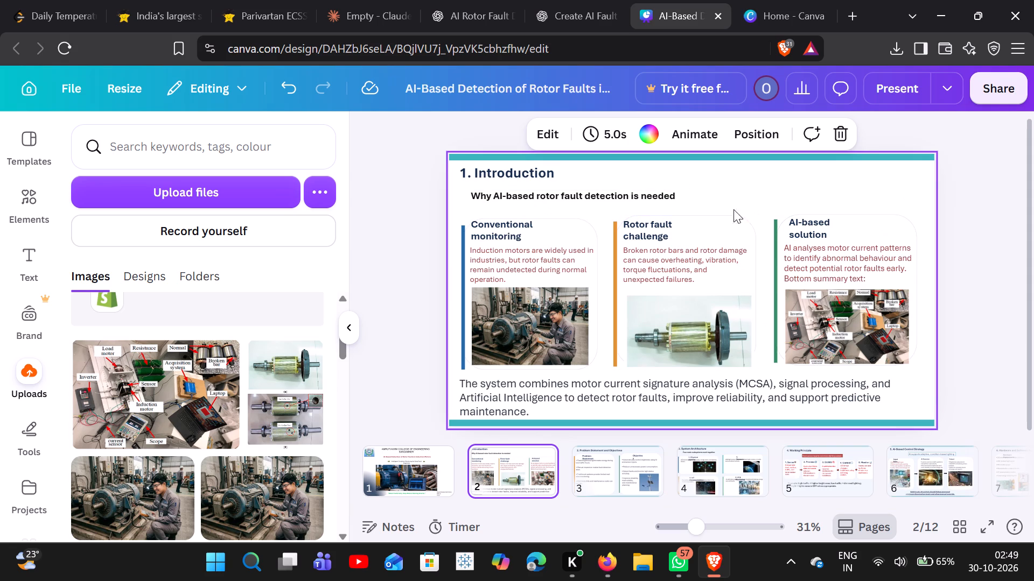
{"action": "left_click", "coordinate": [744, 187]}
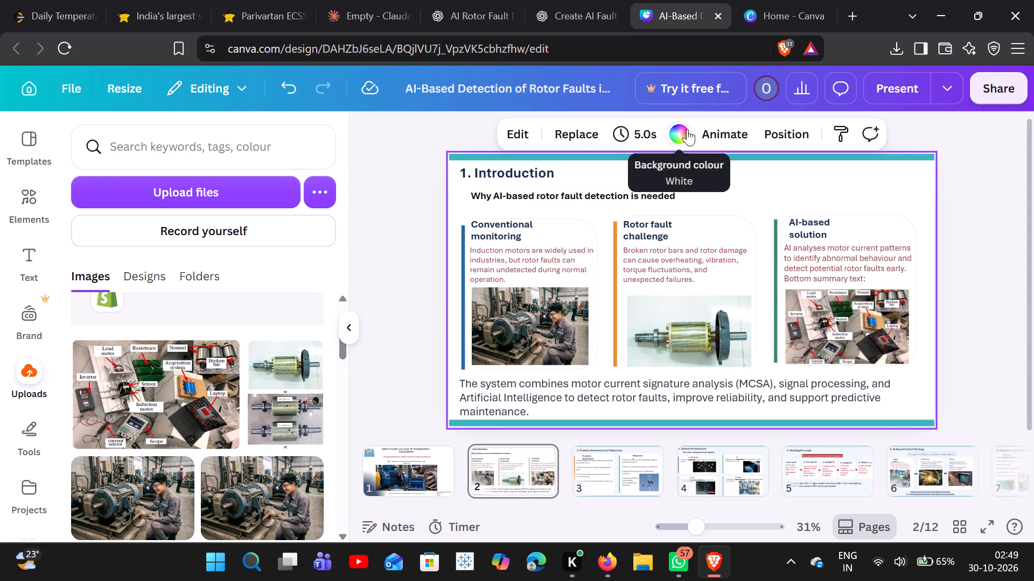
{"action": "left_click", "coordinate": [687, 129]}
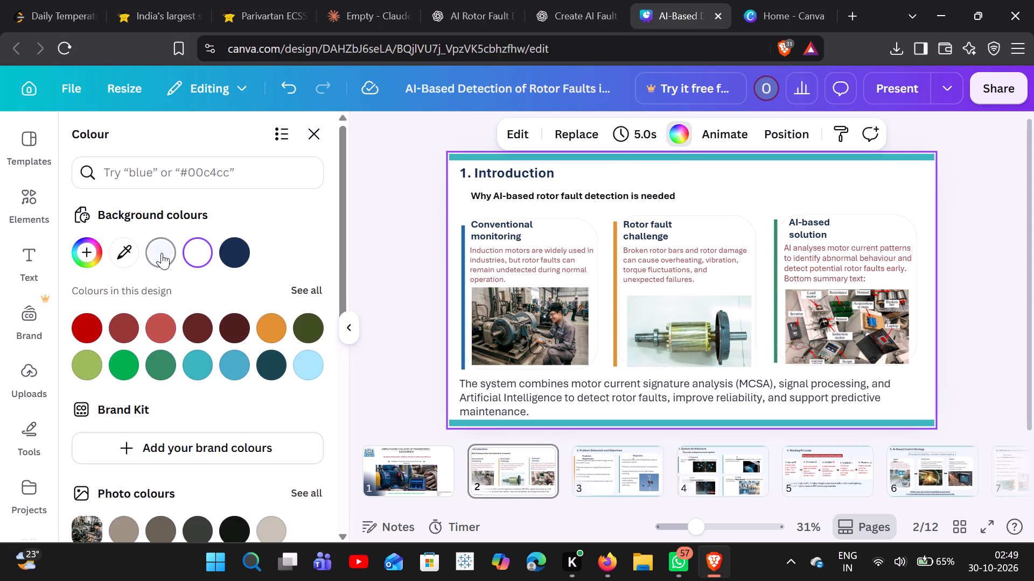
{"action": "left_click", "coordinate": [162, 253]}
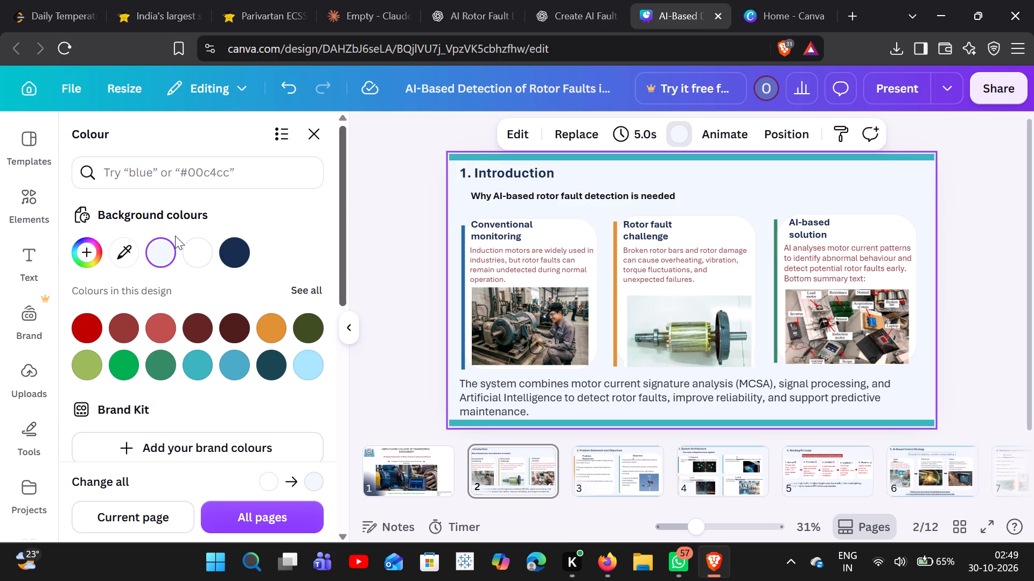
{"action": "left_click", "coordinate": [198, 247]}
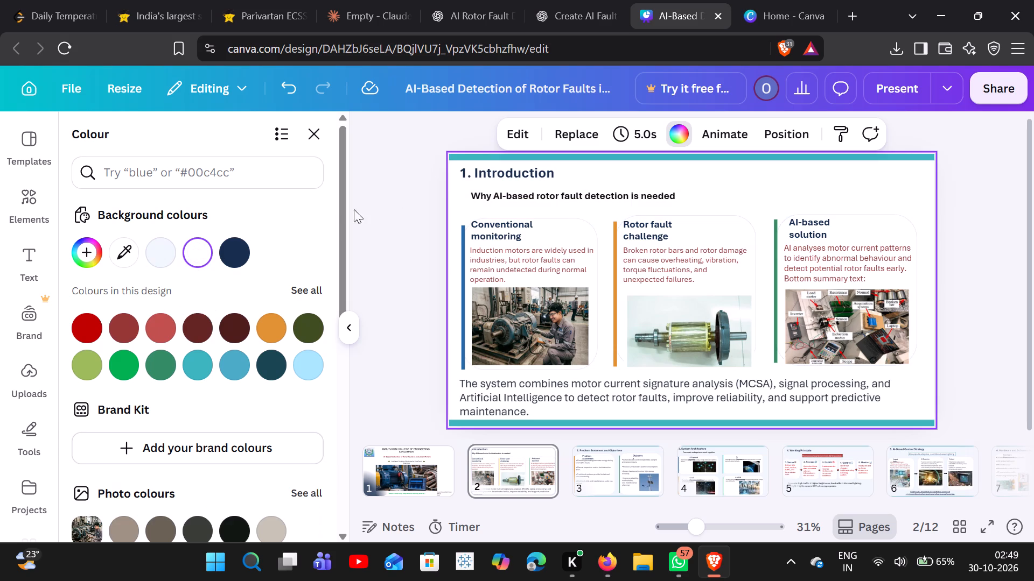
Nudge the Conventional monitoring heading slightly to the right on the Introduction slide.
{"action": "left_click", "coordinate": [519, 234]}
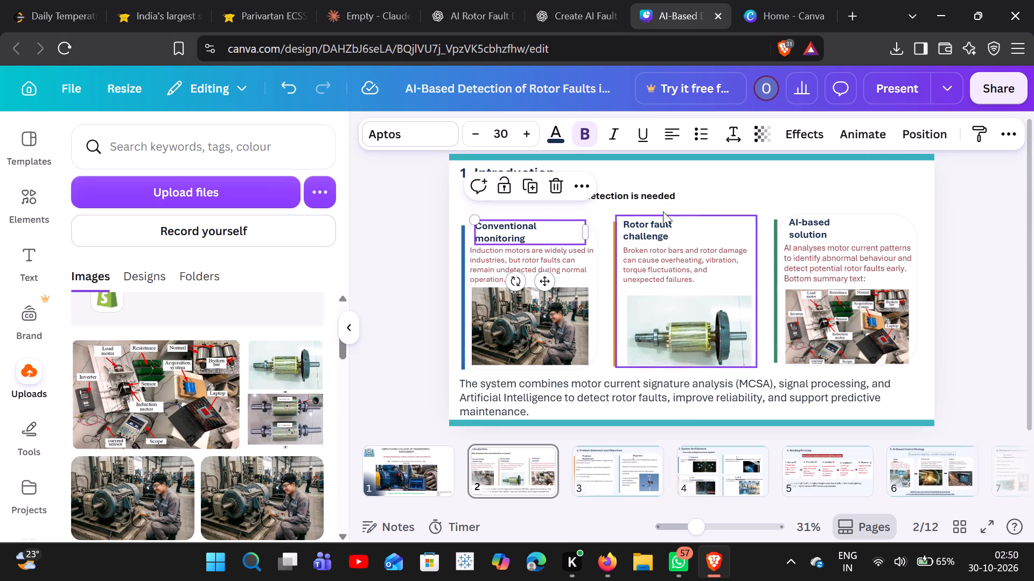
{"action": "left_click", "coordinate": [728, 179]}
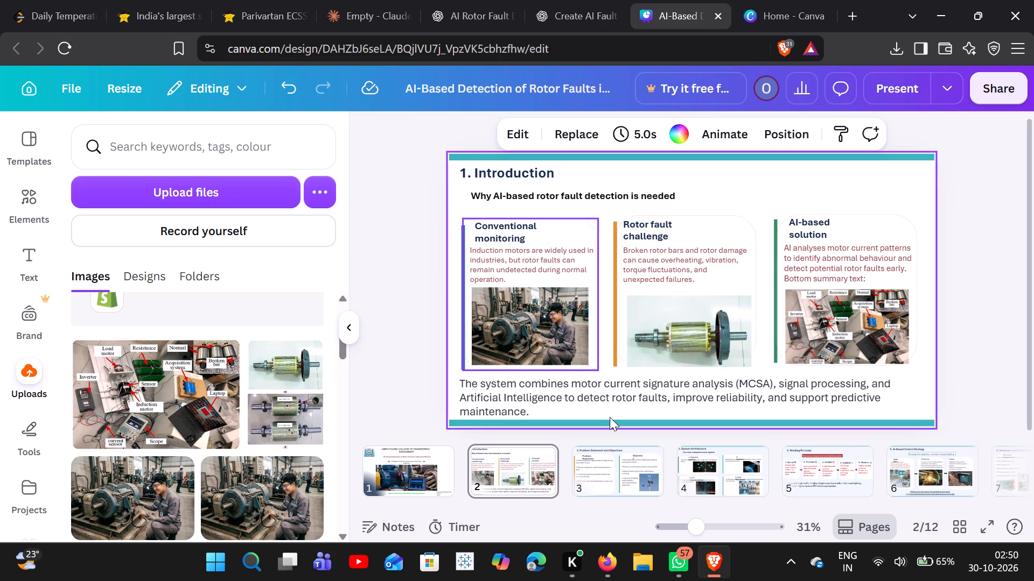
Shift the Problem Statement bullet text slightly downward on the Problem Statement and Objectives slide.
{"action": "left_click", "coordinate": [610, 470]}
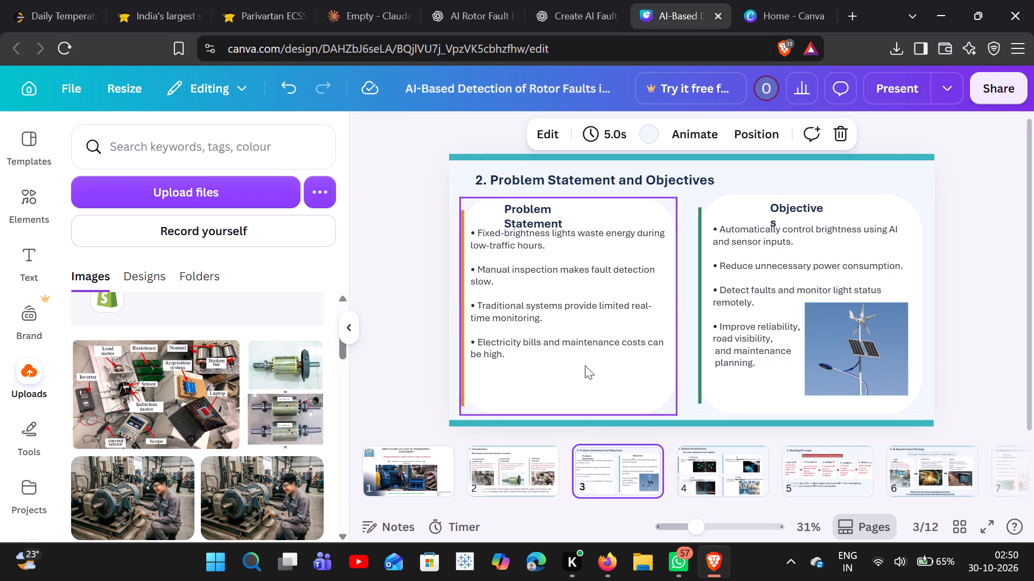
{"action": "left_click", "coordinate": [564, 284]}
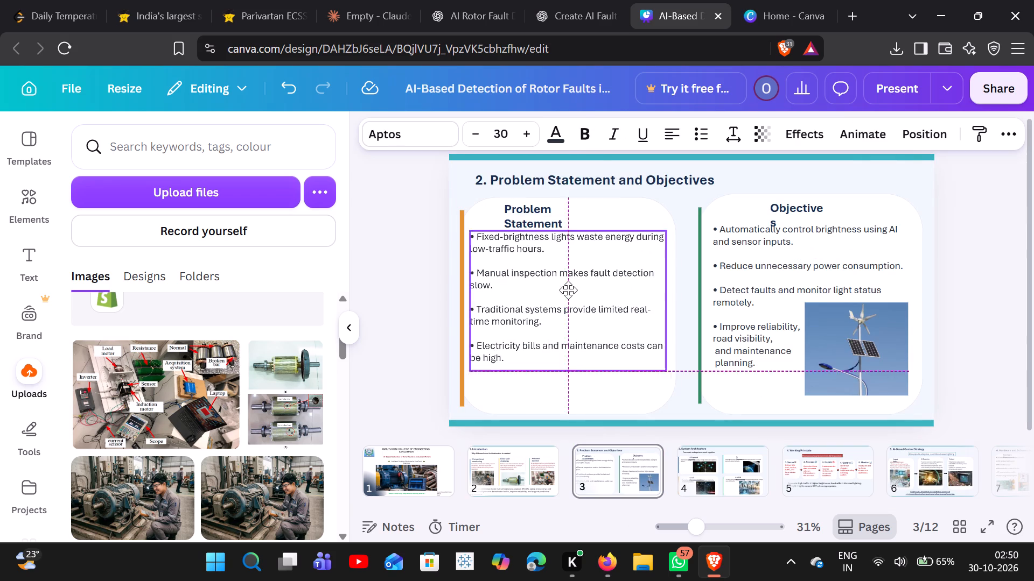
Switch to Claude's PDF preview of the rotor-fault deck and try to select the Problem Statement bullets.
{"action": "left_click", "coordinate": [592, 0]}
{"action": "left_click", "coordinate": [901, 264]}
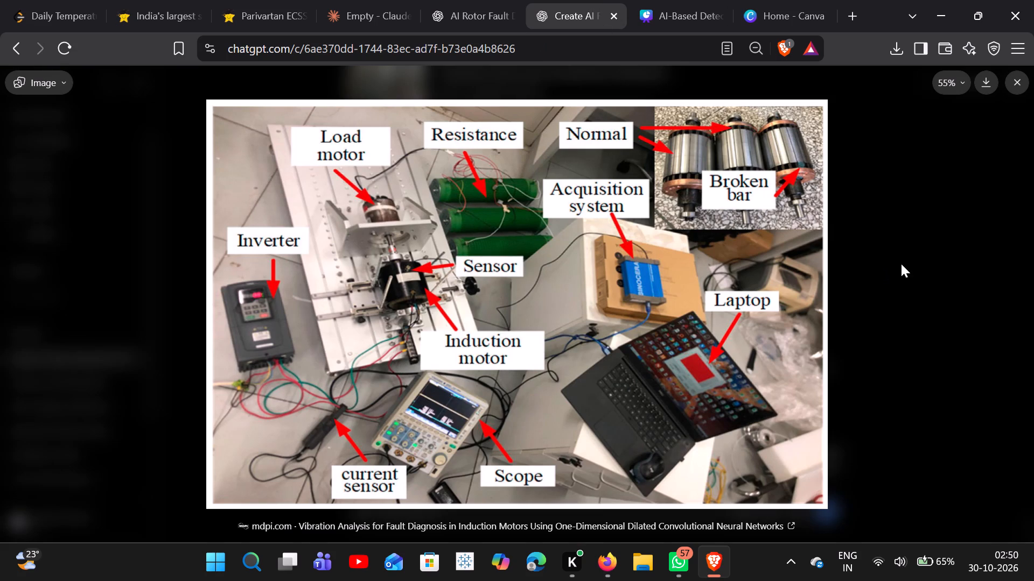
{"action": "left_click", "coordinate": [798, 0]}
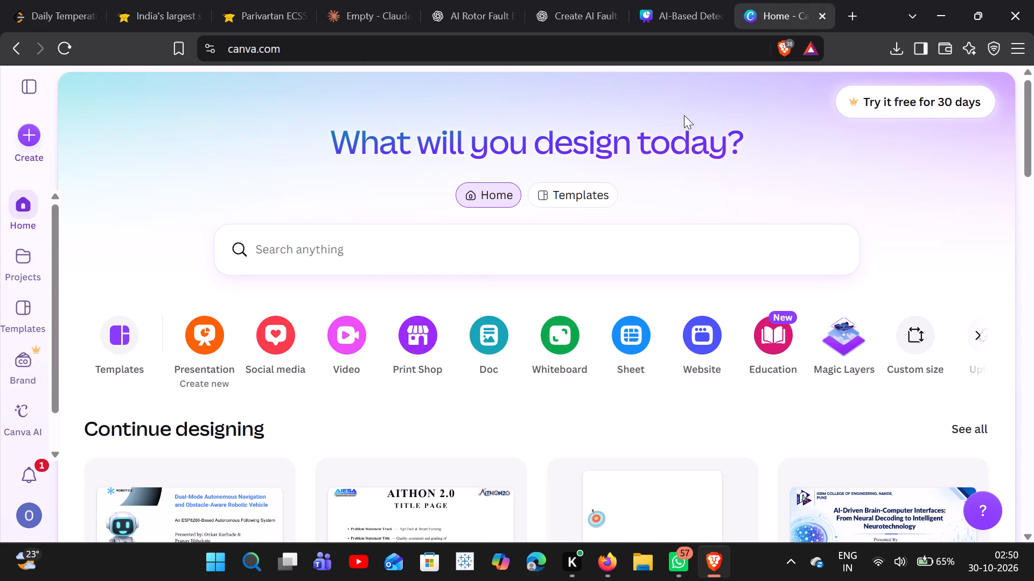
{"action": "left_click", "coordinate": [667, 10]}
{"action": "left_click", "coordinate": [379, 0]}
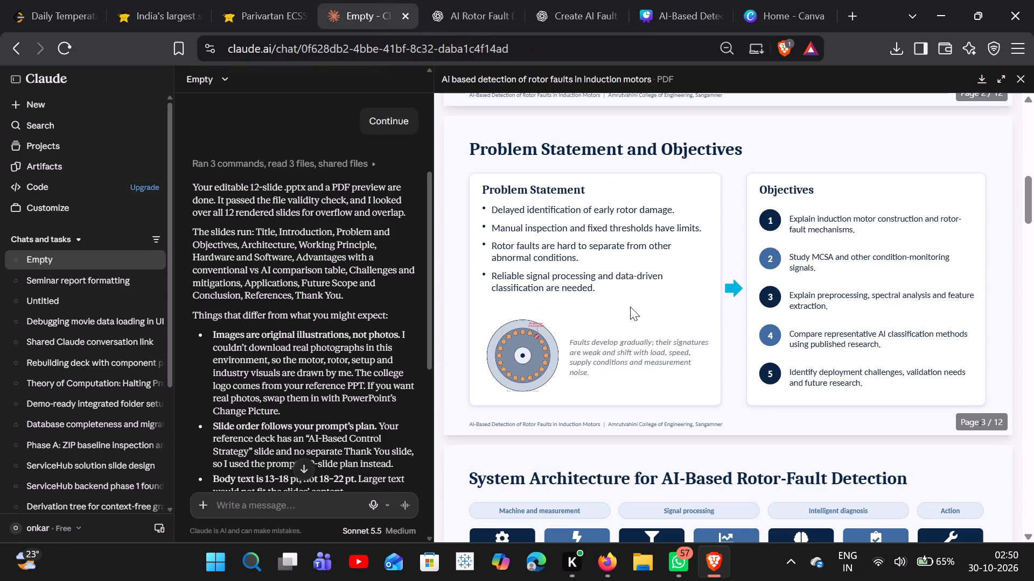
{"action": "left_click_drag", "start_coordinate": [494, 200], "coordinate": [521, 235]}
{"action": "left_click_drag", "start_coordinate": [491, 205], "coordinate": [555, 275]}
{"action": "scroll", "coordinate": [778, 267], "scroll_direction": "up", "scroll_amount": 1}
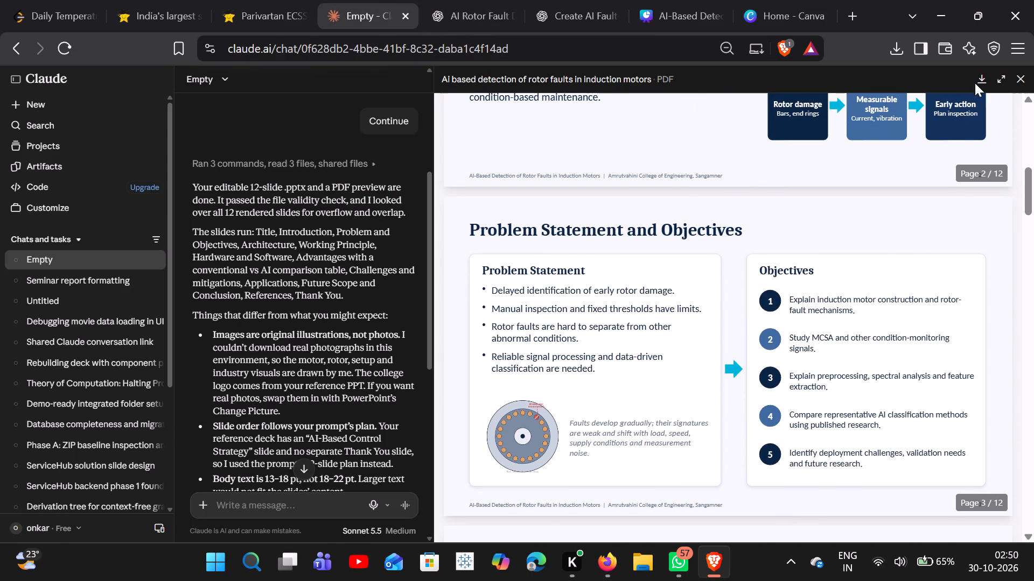
{"action": "left_click", "coordinate": [979, 75]}
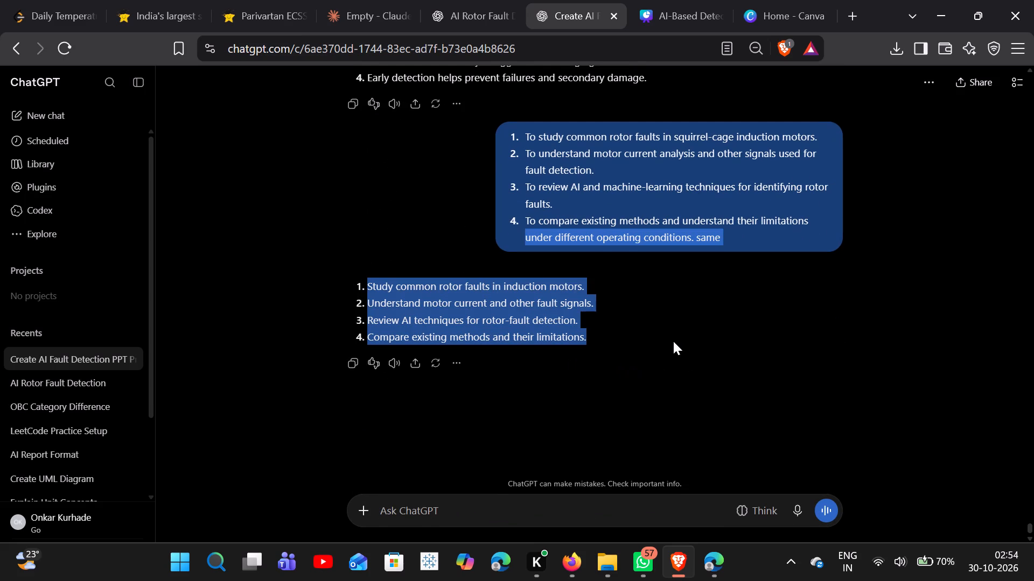
{"action": "key", "text": "ctrl+c"}
{"action": "left_click", "coordinate": [666, 0]}
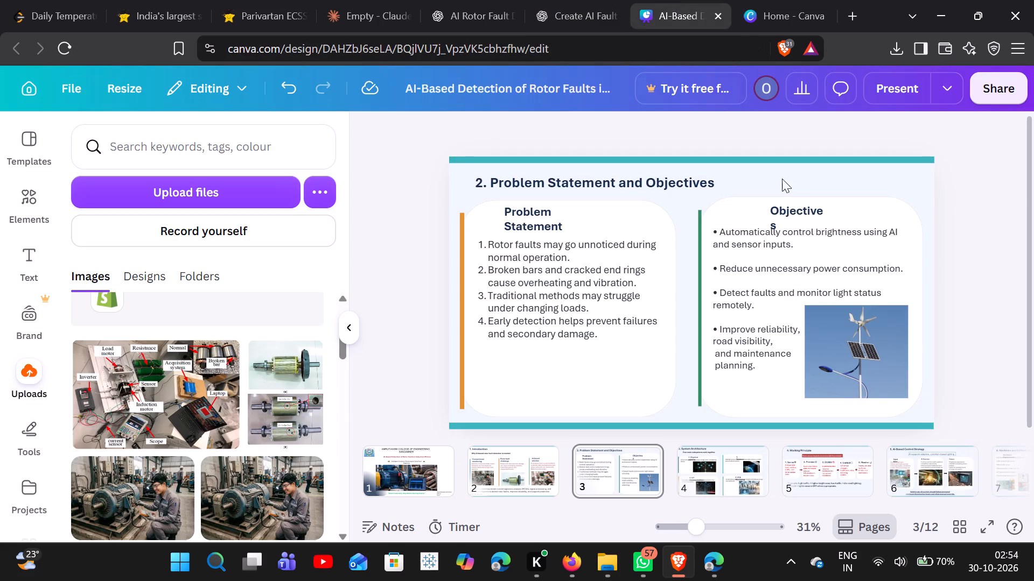
{"action": "double_click", "coordinate": [778, 362]}
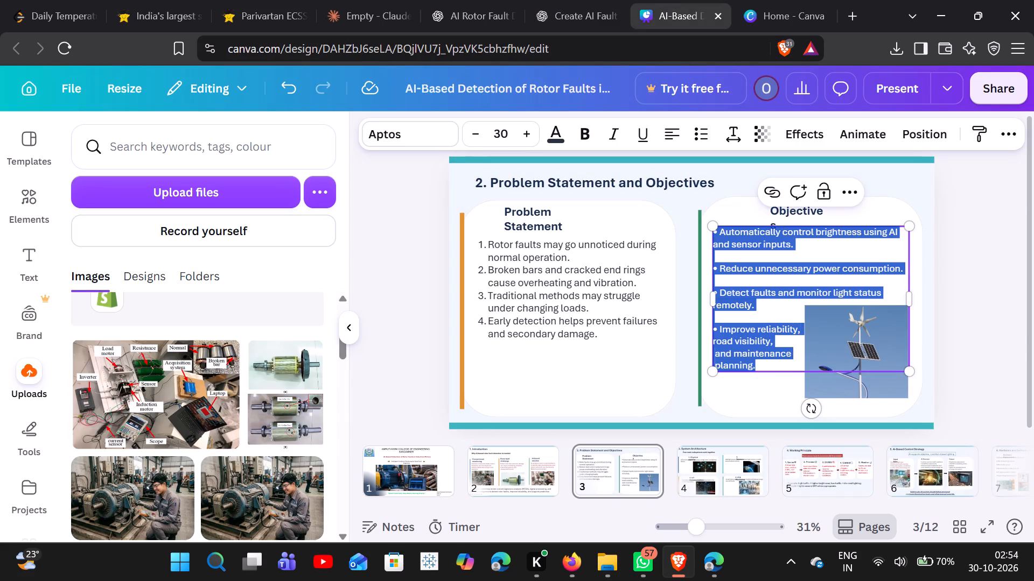
{"action": "key", "text": "BackSpace"}
{"action": "key", "text": "ctrl+v"}
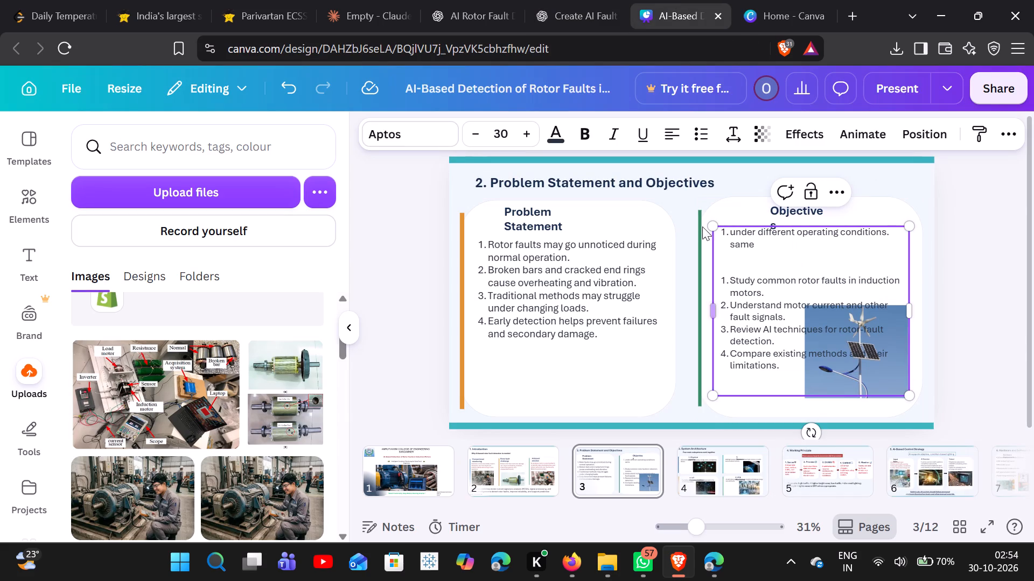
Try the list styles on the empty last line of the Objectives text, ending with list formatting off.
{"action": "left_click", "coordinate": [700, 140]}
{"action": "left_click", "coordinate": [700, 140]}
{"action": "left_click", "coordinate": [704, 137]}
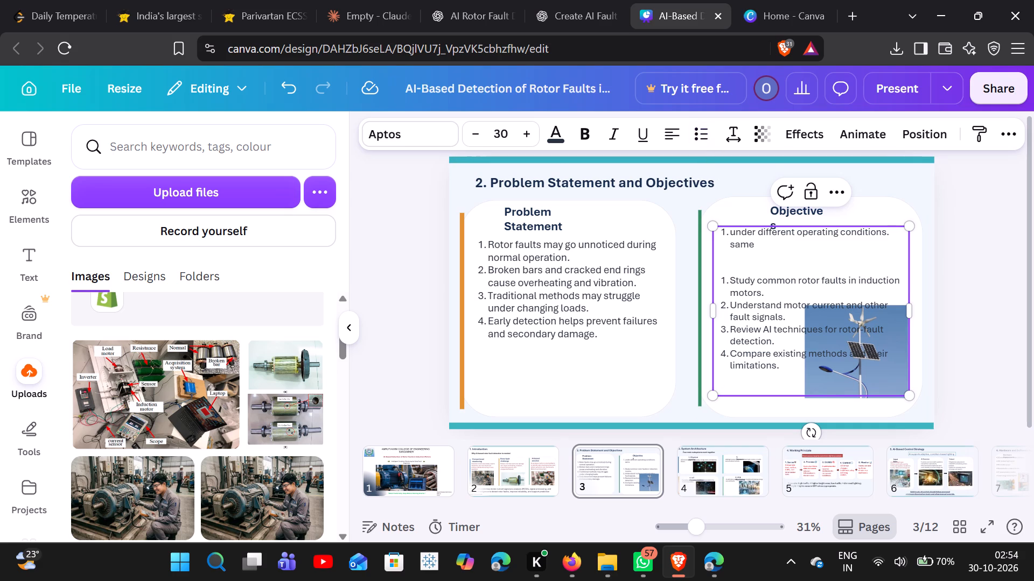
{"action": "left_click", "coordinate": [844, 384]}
Move the street-light photo to slide 3's lower-right corner and resize the Objectives text to 28.5.
{"action": "left_click_drag", "start_coordinate": [912, 399], "coordinate": [830, 344]}
{"action": "left_click_drag", "start_coordinate": [861, 382], "coordinate": [923, 422]}
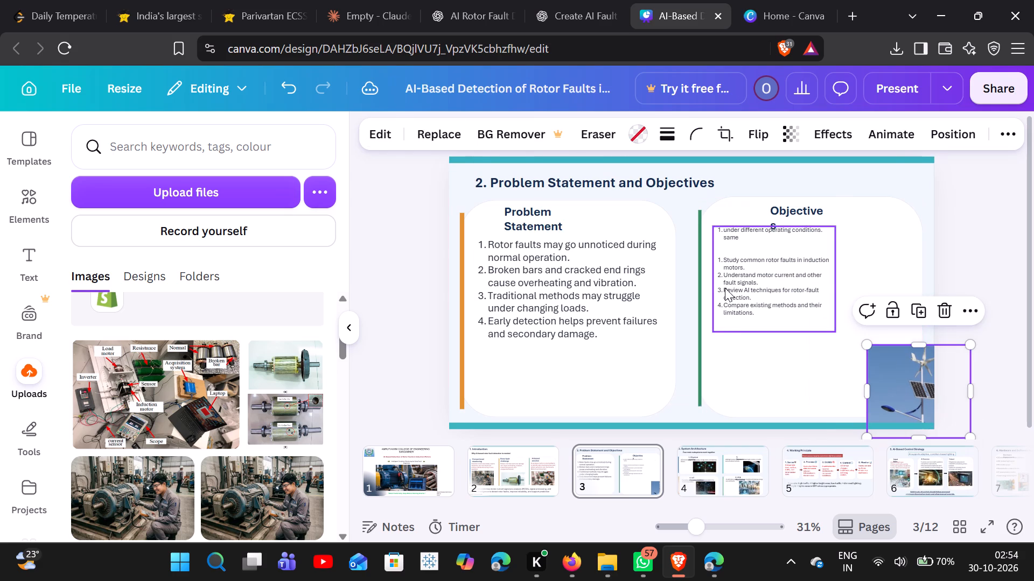
{"action": "double_click", "coordinate": [752, 280]}
{"action": "left_click_drag", "start_coordinate": [836, 330], "coordinate": [886, 403]}
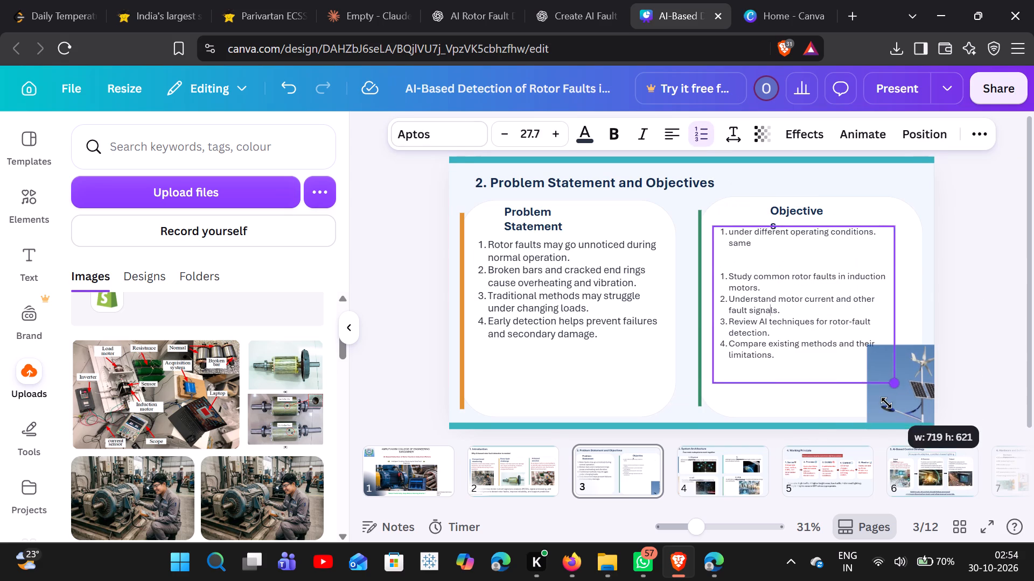
{"action": "left_click_drag", "start_coordinate": [886, 403], "coordinate": [886, 403]}
Change the whole Objectives text from a numbered list to a bulleted list.
{"action": "left_click", "coordinate": [783, 366]}
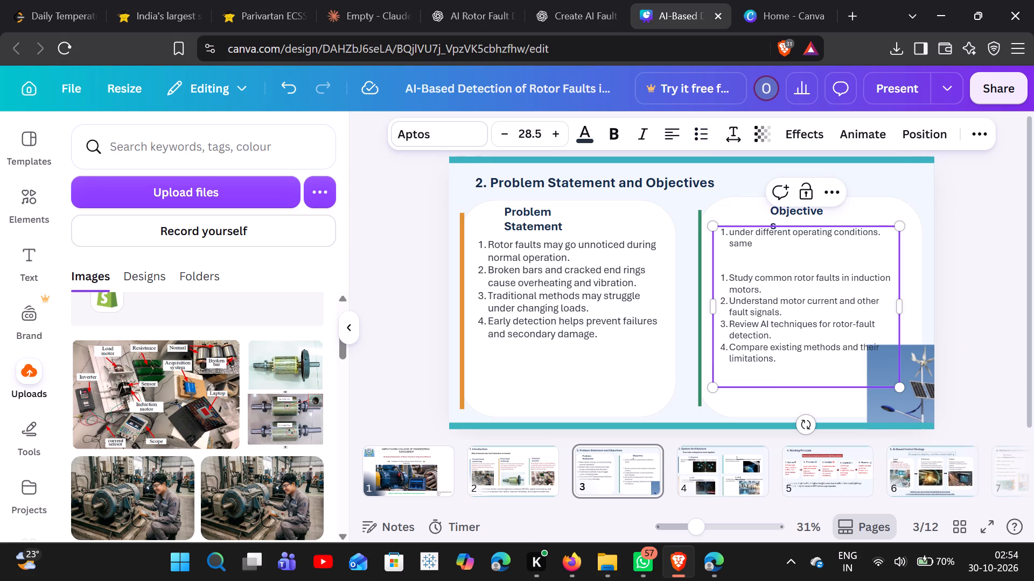
{"action": "left_click", "coordinate": [787, 346]}
{"action": "left_click_drag", "start_coordinate": [778, 377], "coordinate": [709, 246]}
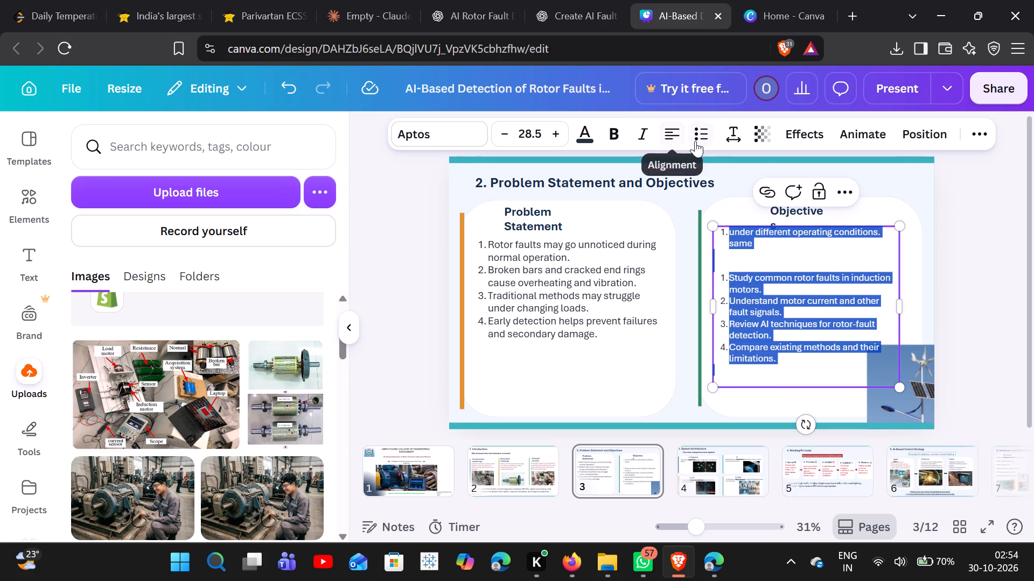
{"action": "left_click", "coordinate": [697, 136]}
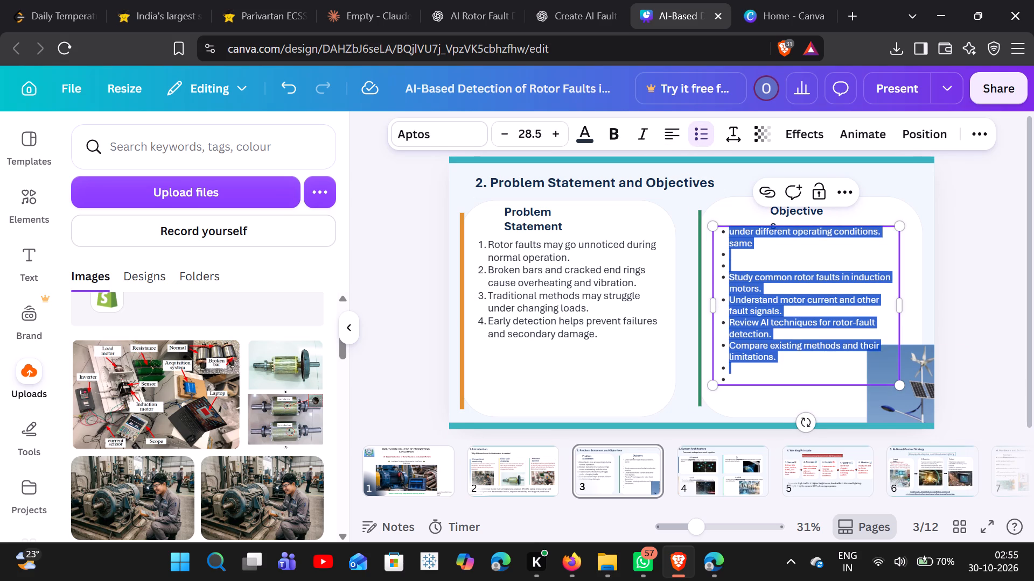
{"action": "left_click", "coordinate": [703, 140]}
{"action": "left_click", "coordinate": [703, 140]}
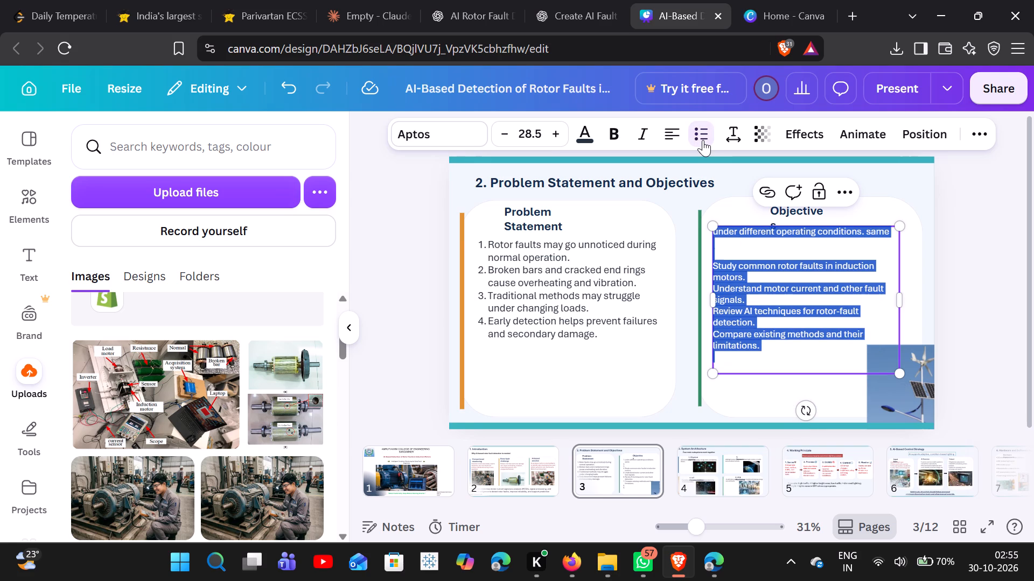
{"action": "left_click", "coordinate": [703, 140]}
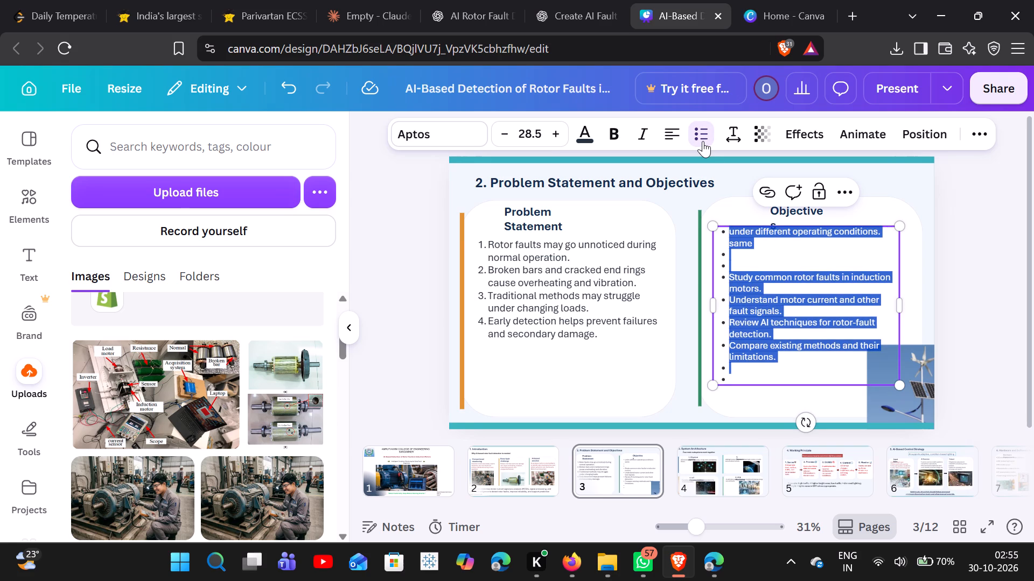
Delete the empty bullets at the end of the Objectives list and before "Study common rotor faults in induction motors.".
{"action": "left_click", "coordinate": [771, 337]}
{"action": "left_click", "coordinate": [744, 375]}
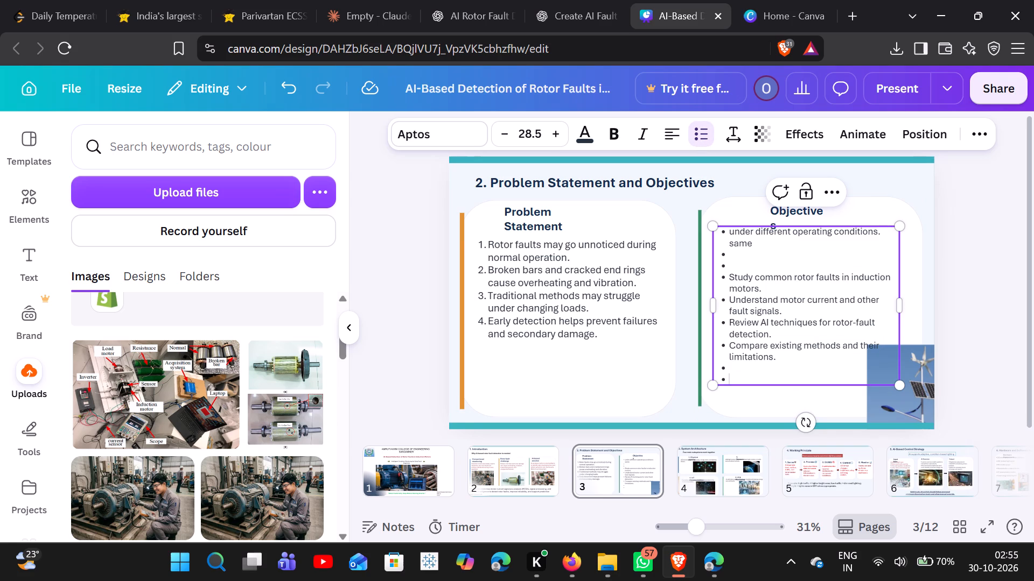
{"action": "key", "text": "BackSpace"}
{"action": "key", "text": "BackSpace"}
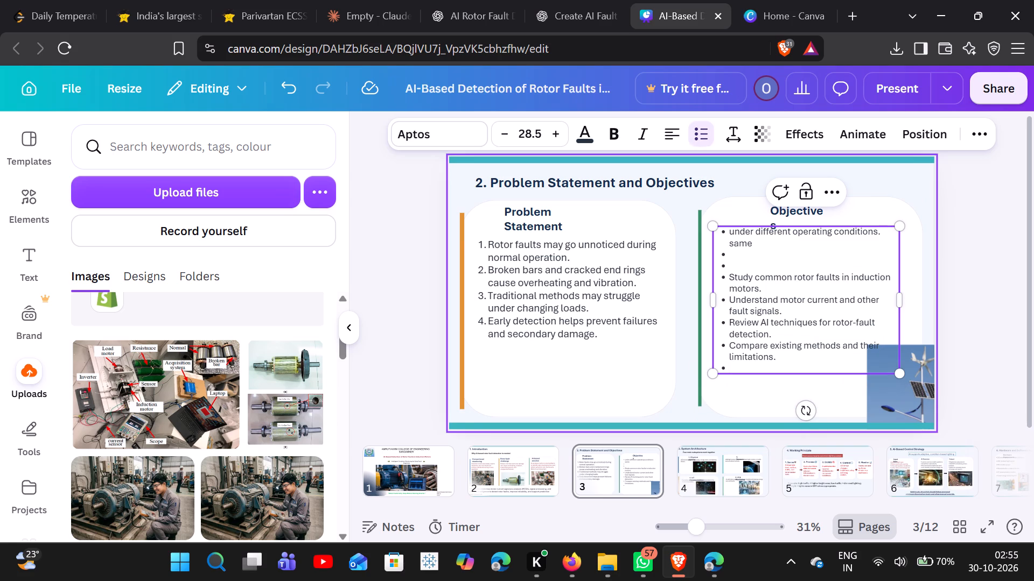
{"action": "key", "text": "BackSpace"}
{"action": "left_click", "coordinate": [740, 268]}
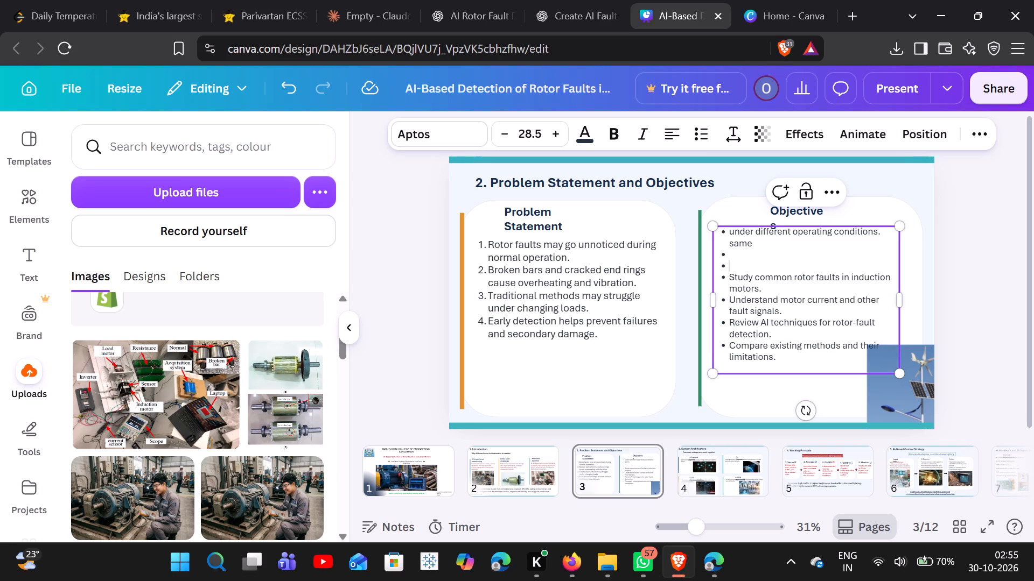
{"action": "key", "text": "BackSpace"}
{"action": "key", "text": "BackSpace"}
{"action": "key", "text": "BackSpace"}
{"action": "key", "text": "BackSpace"}
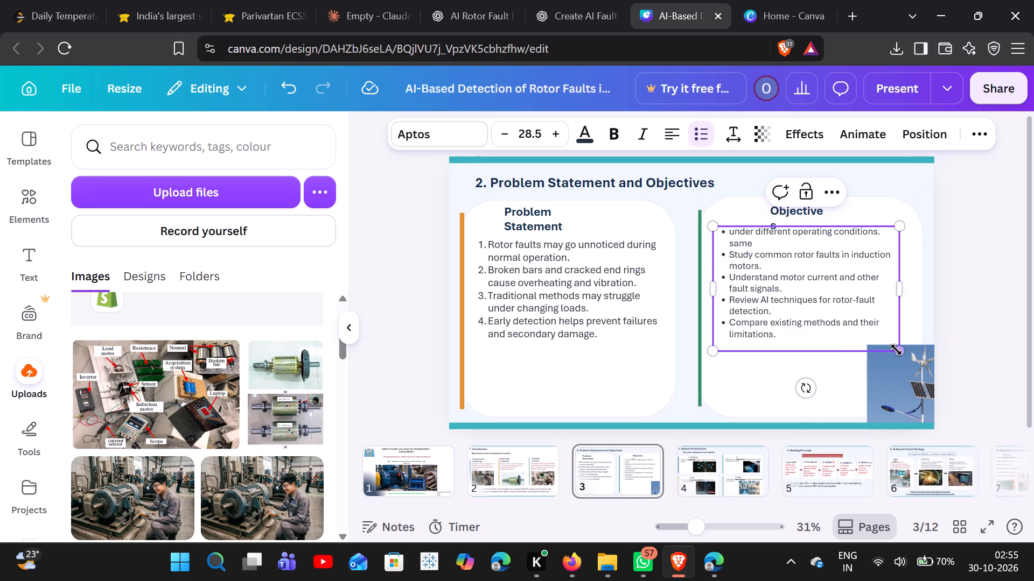
Enlarge the Objectives text to size 30.9 and move its text box down below the two-line heading.
{"action": "left_click_drag", "start_coordinate": [898, 350], "coordinate": [907, 371]}
{"action": "left_click_drag", "start_coordinate": [850, 295], "coordinate": [851, 319]}
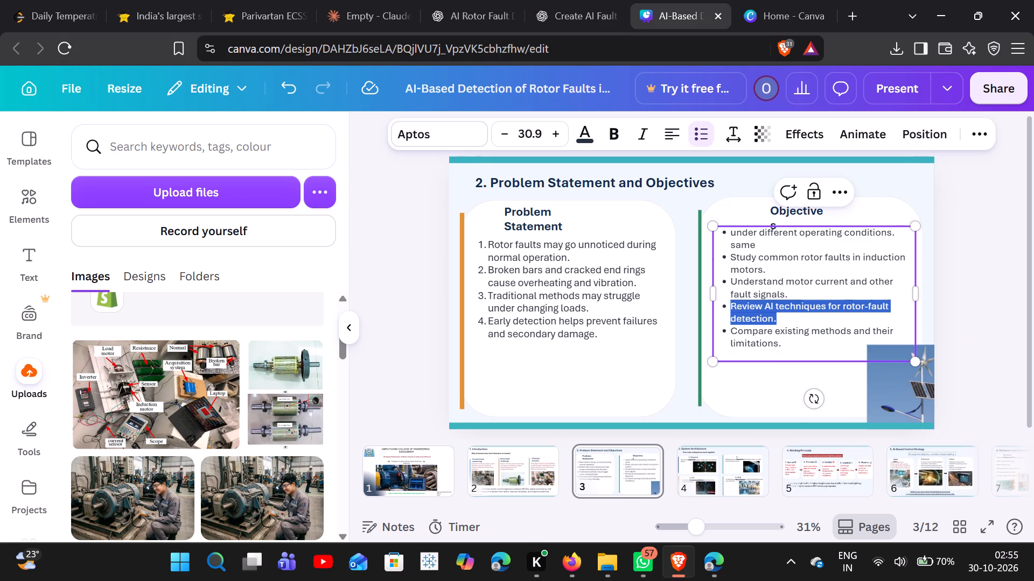
{"action": "left_click_drag", "start_coordinate": [851, 319], "coordinate": [850, 319]}
{"action": "left_click", "coordinate": [951, 258]}
{"action": "left_click_drag", "start_coordinate": [828, 235], "coordinate": [826, 253]}
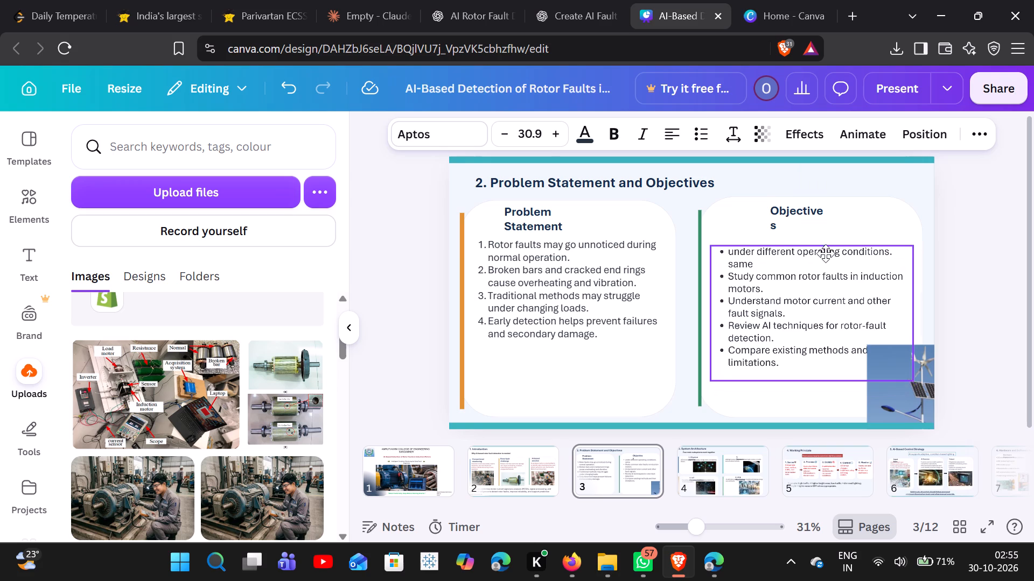
{"action": "left_click_drag", "start_coordinate": [826, 253], "coordinate": [826, 252]}
{"action": "left_click", "coordinate": [783, 245]}
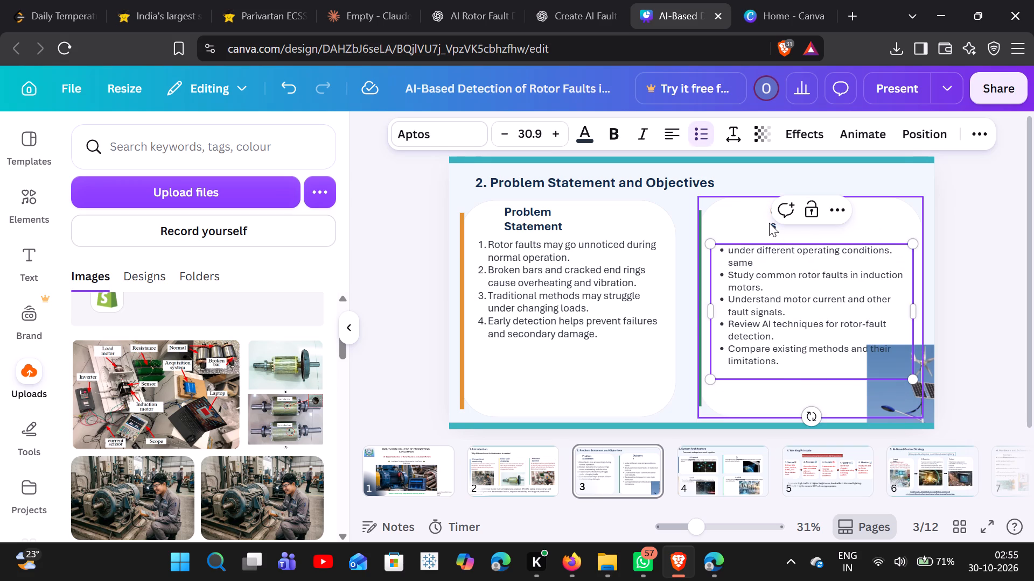
Widen the Objectives heading box so the word fits on one line, and shift the bullet list up beneath it.
{"action": "left_click", "coordinate": [762, 214]}
{"action": "left_click", "coordinate": [780, 205]}
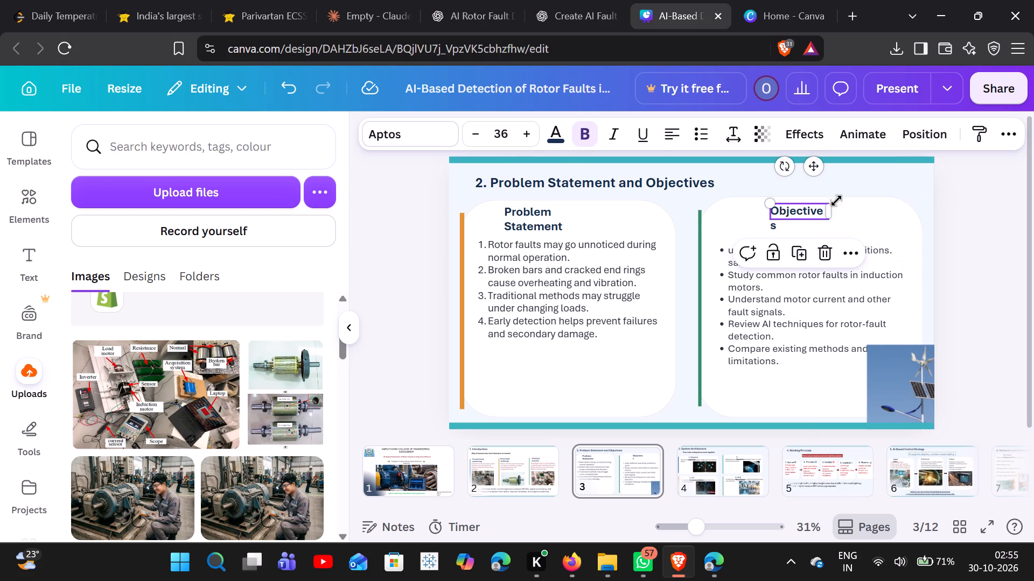
{"action": "left_click_drag", "start_coordinate": [835, 209], "coordinate": [847, 222]}
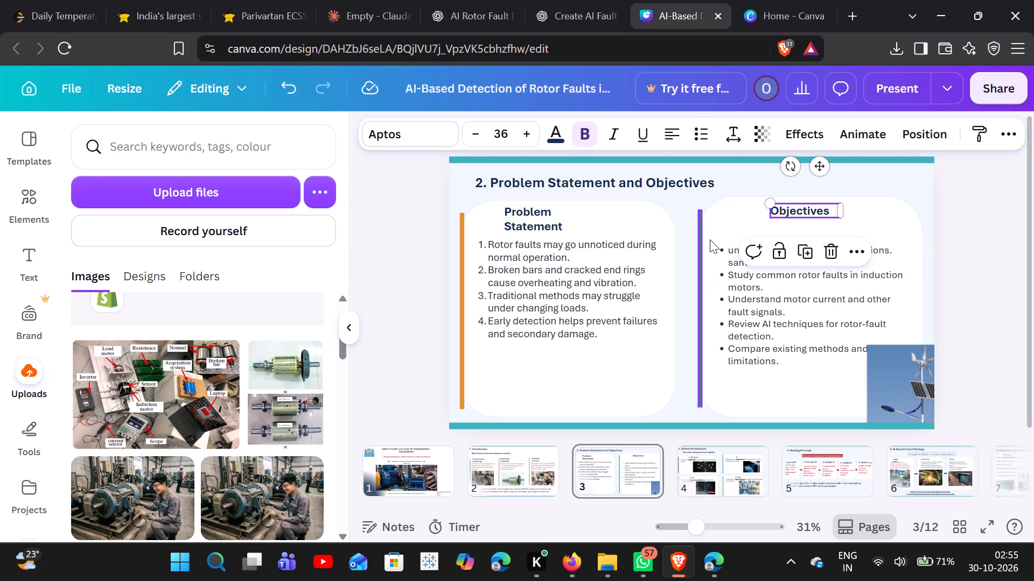
{"action": "left_click", "coordinate": [728, 230]}
{"action": "left_click_drag", "start_coordinate": [756, 333], "coordinate": [756, 322]}
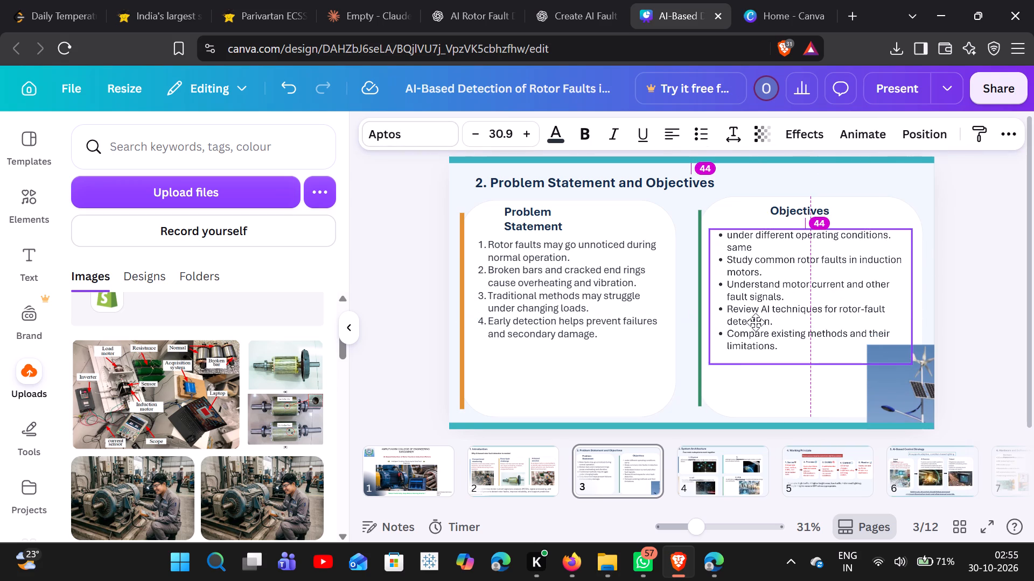
{"action": "left_click_drag", "start_coordinate": [756, 322], "coordinate": [756, 323]}
Move the street-light photo to the Objectives panel's lower-right corner and crop its top edge below the bullet text.
{"action": "left_click_drag", "start_coordinate": [903, 398], "coordinate": [861, 398]}
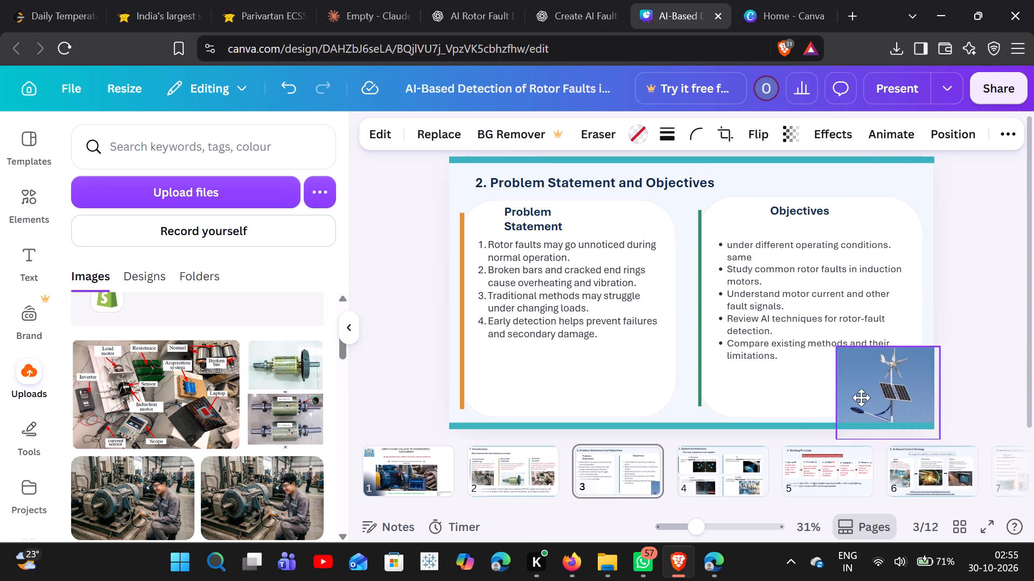
{"action": "left_click_drag", "start_coordinate": [861, 398], "coordinate": [854, 394]}
{"action": "left_click_drag", "start_coordinate": [872, 338], "coordinate": [877, 356]}
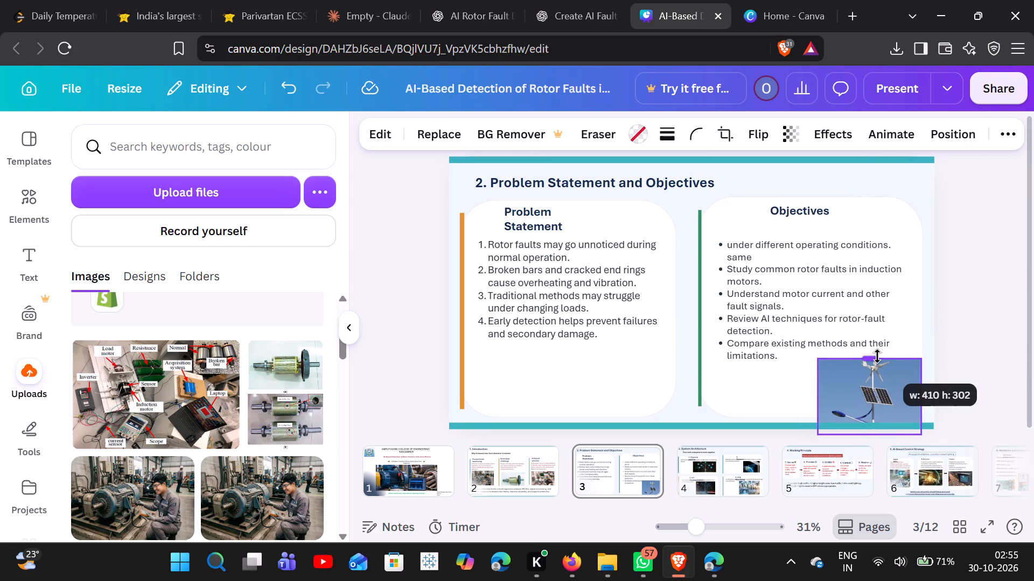
{"action": "left_click_drag", "start_coordinate": [877, 356], "coordinate": [878, 363]}
{"action": "left_click_drag", "start_coordinate": [876, 402], "coordinate": [878, 391]}
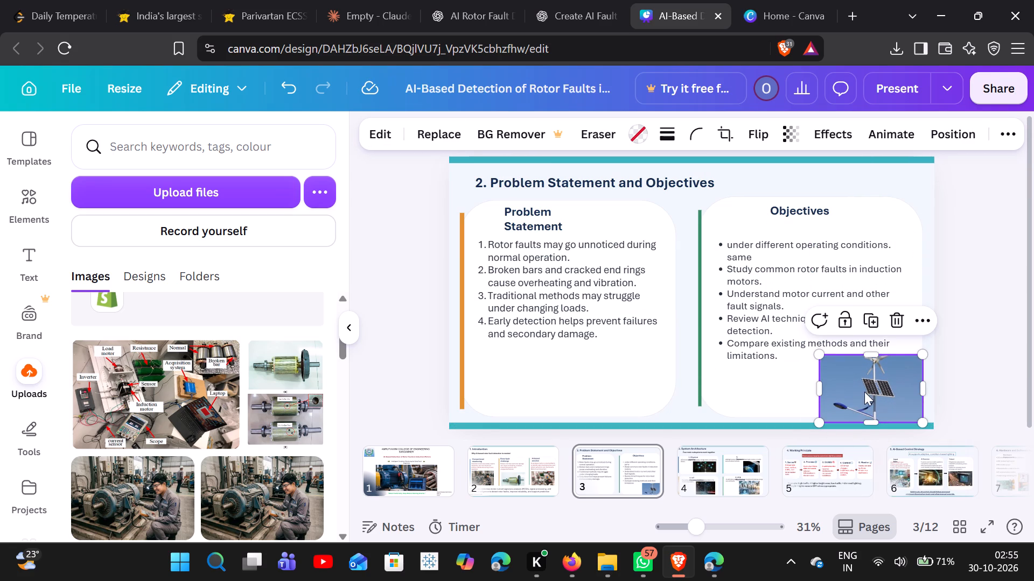
Change the four Problem Statement points from a numbered list to a bulleted list.
{"action": "left_click", "coordinate": [749, 400]}
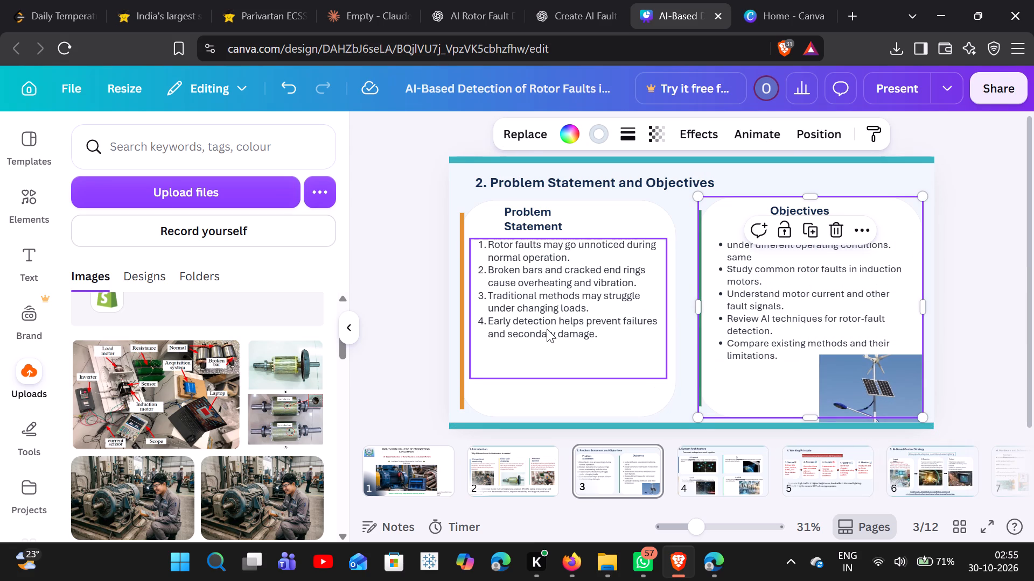
{"action": "left_click", "coordinate": [547, 329]}
{"action": "left_click", "coordinate": [594, 343]}
{"action": "left_click_drag", "start_coordinate": [598, 339], "coordinate": [475, 238]}
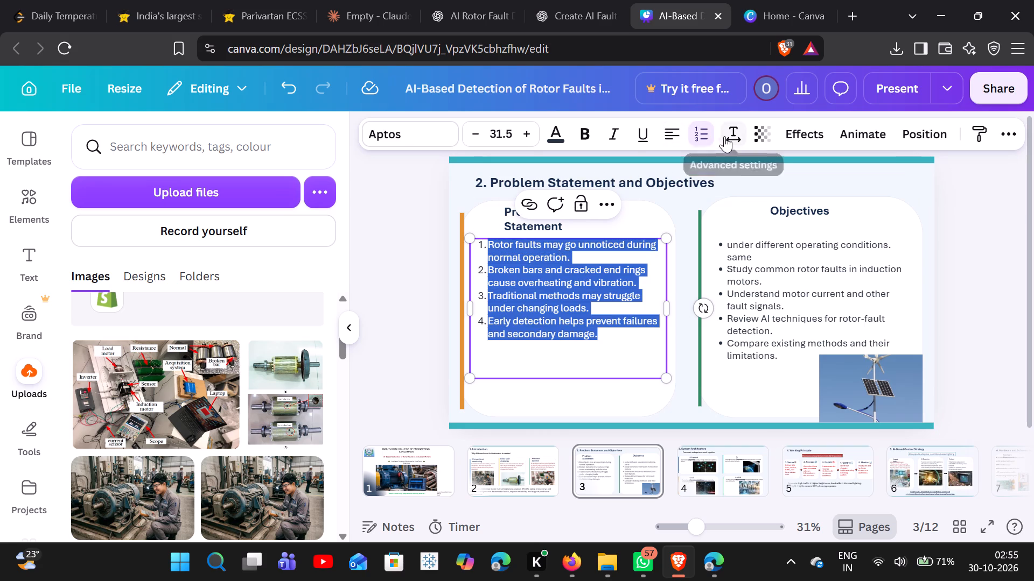
{"action": "left_click", "coordinate": [698, 124]}
{"action": "left_click", "coordinate": [701, 129]}
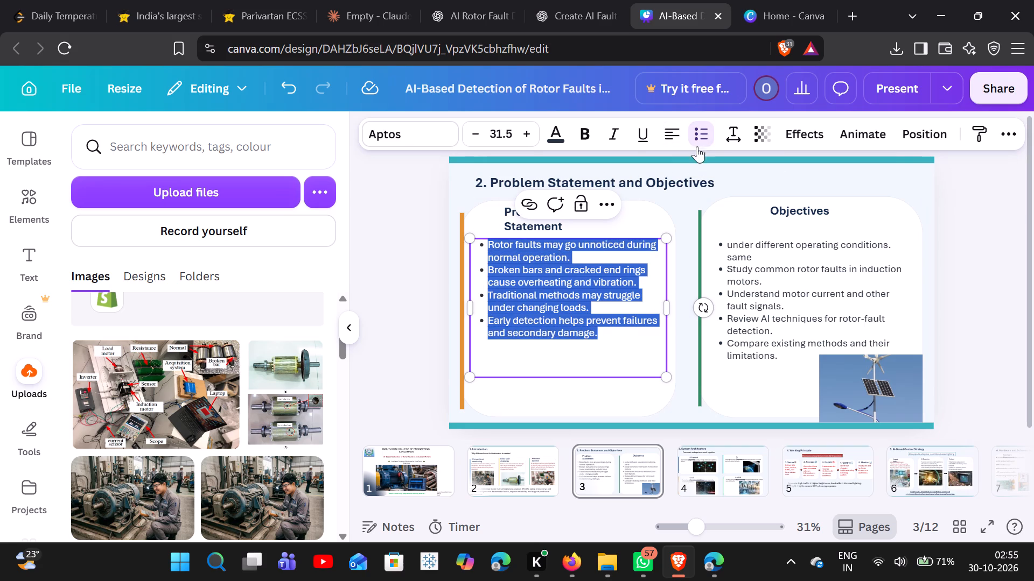
{"action": "left_click", "coordinate": [574, 420]}
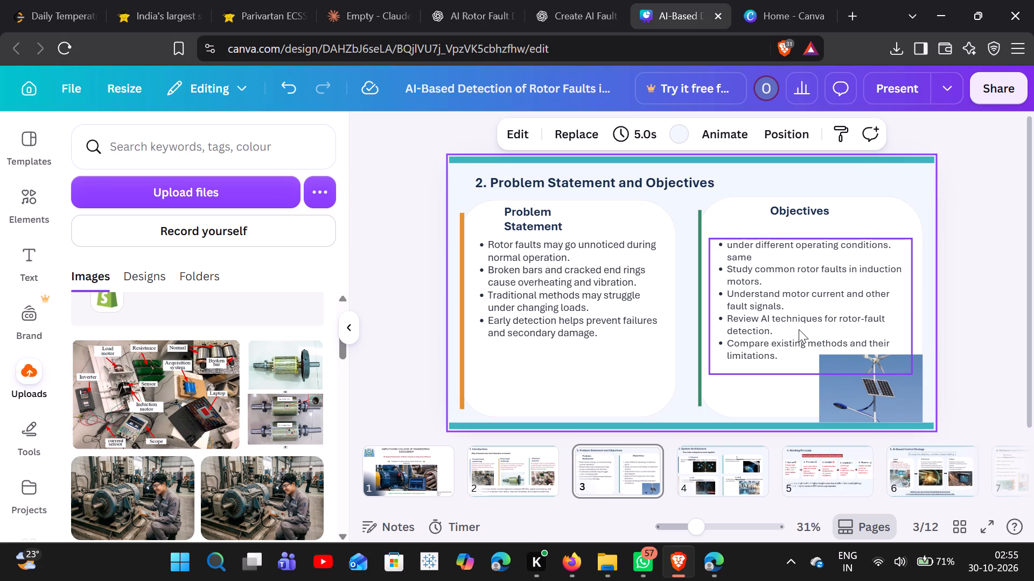
Move the Objectives bullet list up close beneath its heading, keeping it inside the white panel.
{"action": "left_click_drag", "start_coordinate": [799, 329], "coordinate": [809, 318]}
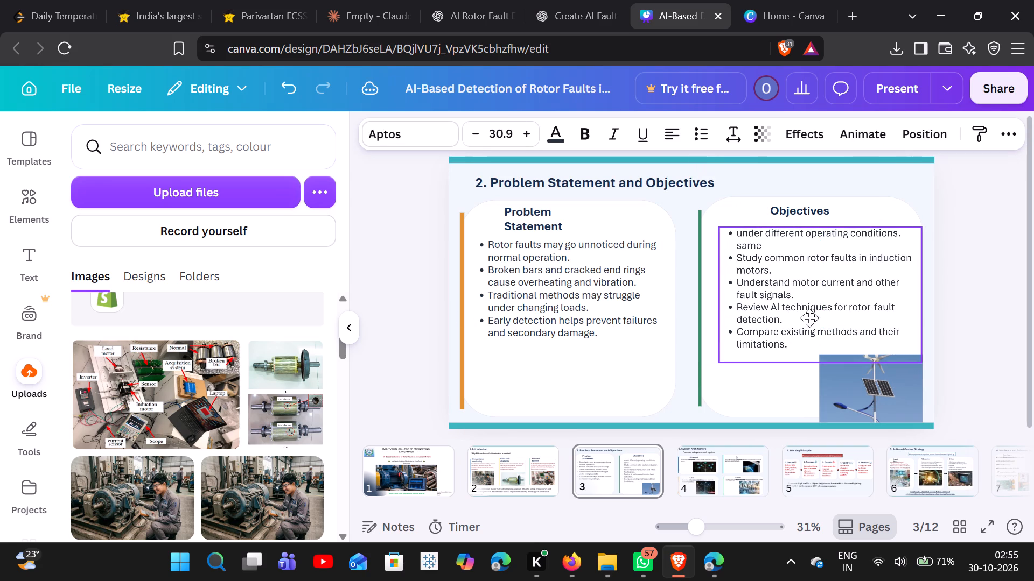
{"action": "left_click_drag", "start_coordinate": [809, 318], "coordinate": [817, 323]}
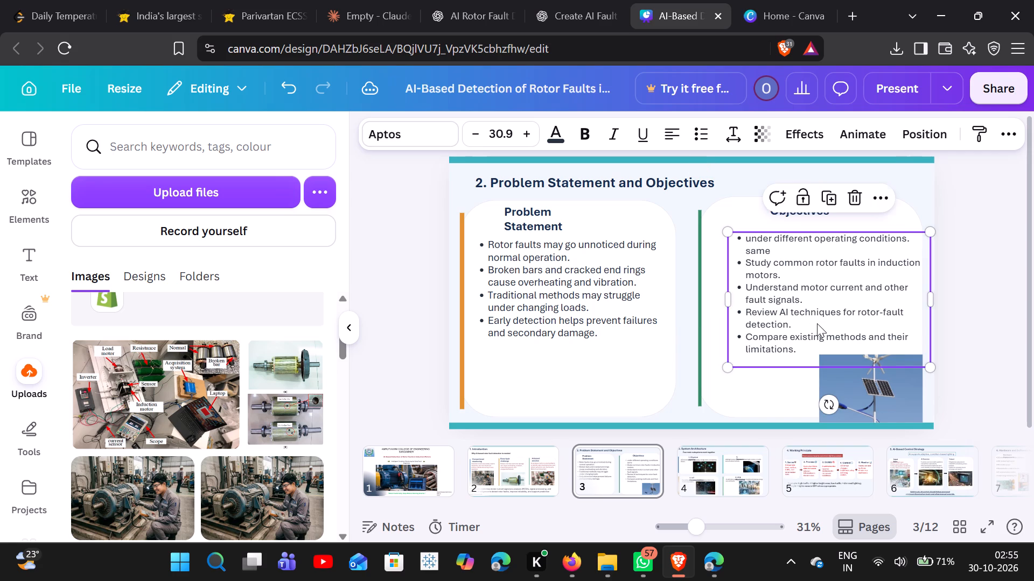
{"action": "left_click_drag", "start_coordinate": [820, 321], "coordinate": [805, 323]}
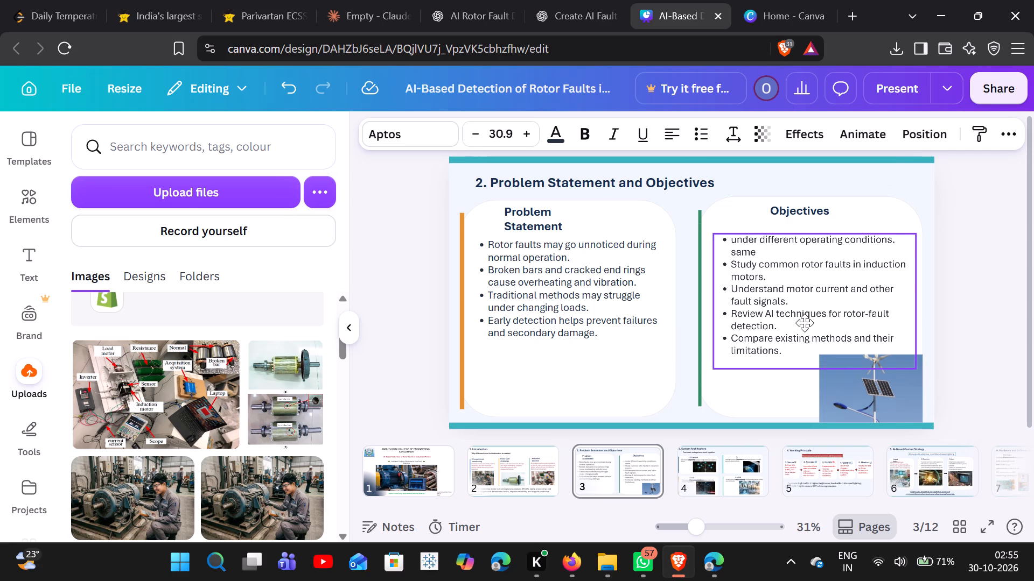
{"action": "left_click_drag", "start_coordinate": [805, 323], "coordinate": [805, 320]}
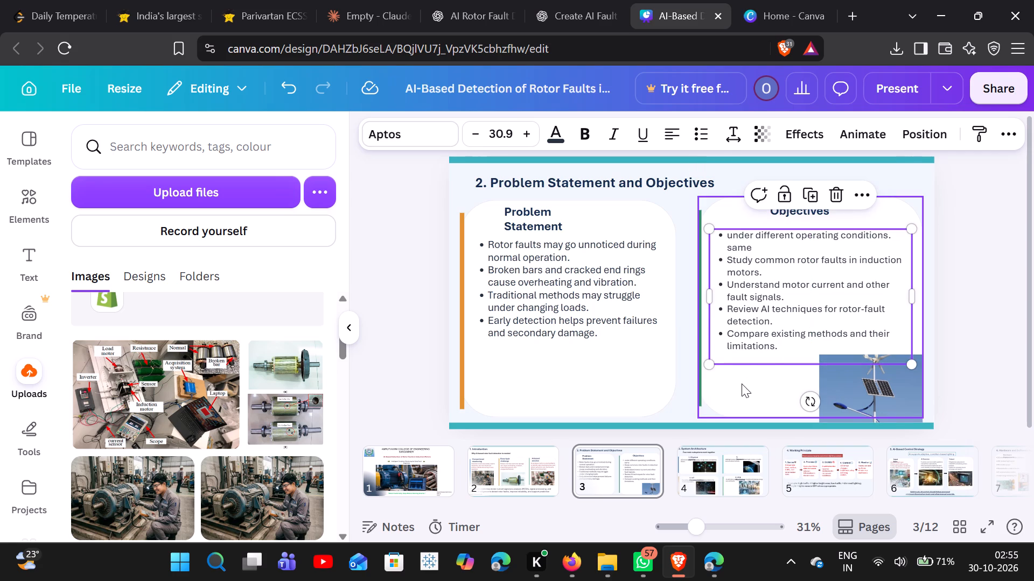
Shift the street-light photo slightly left so it sits inside the side edge of the Objectives panel.
{"action": "left_click", "coordinate": [740, 389]}
{"action": "left_click", "coordinate": [854, 385]}
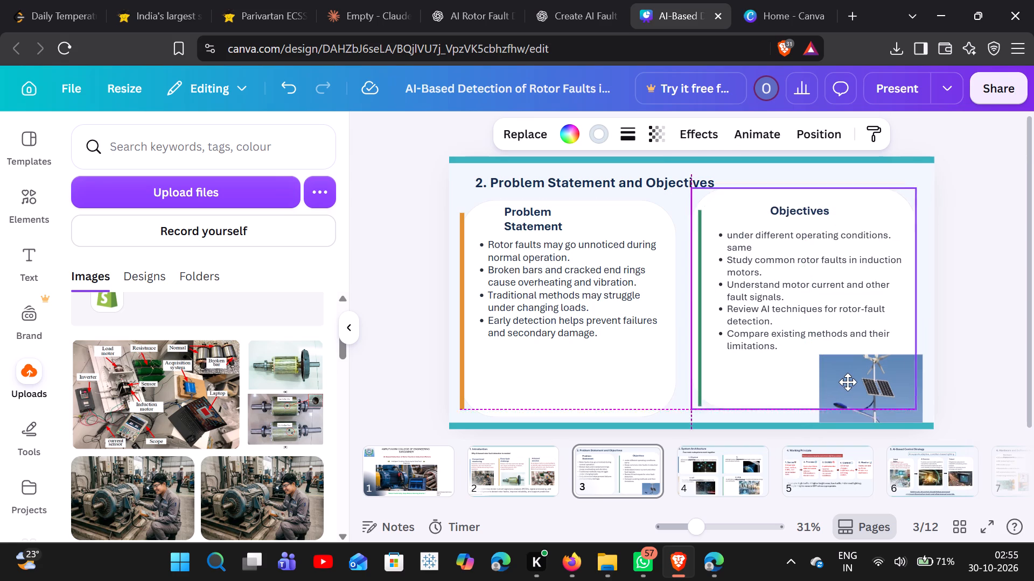
{"action": "left_click_drag", "start_coordinate": [874, 388], "coordinate": [874, 385]}
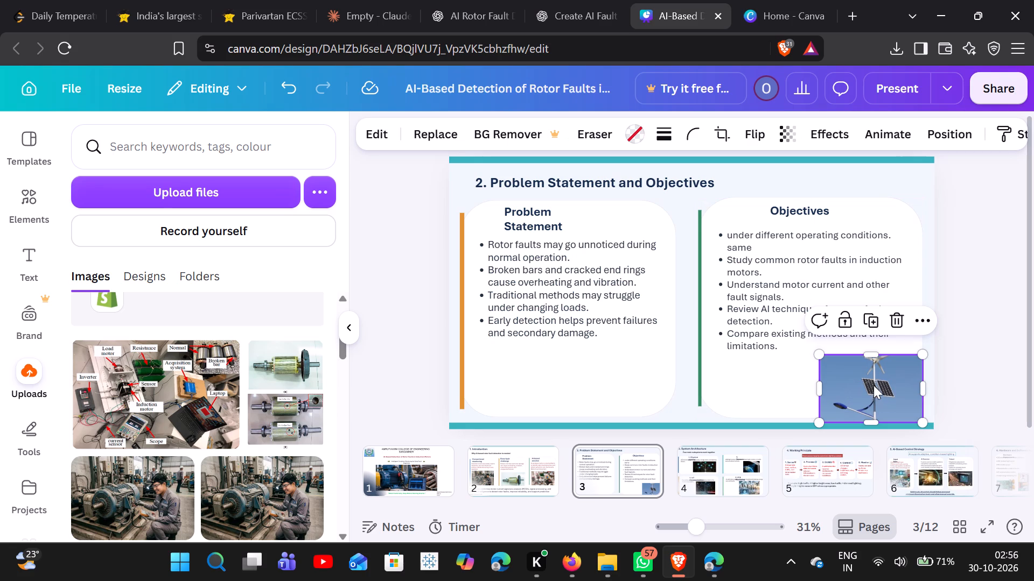
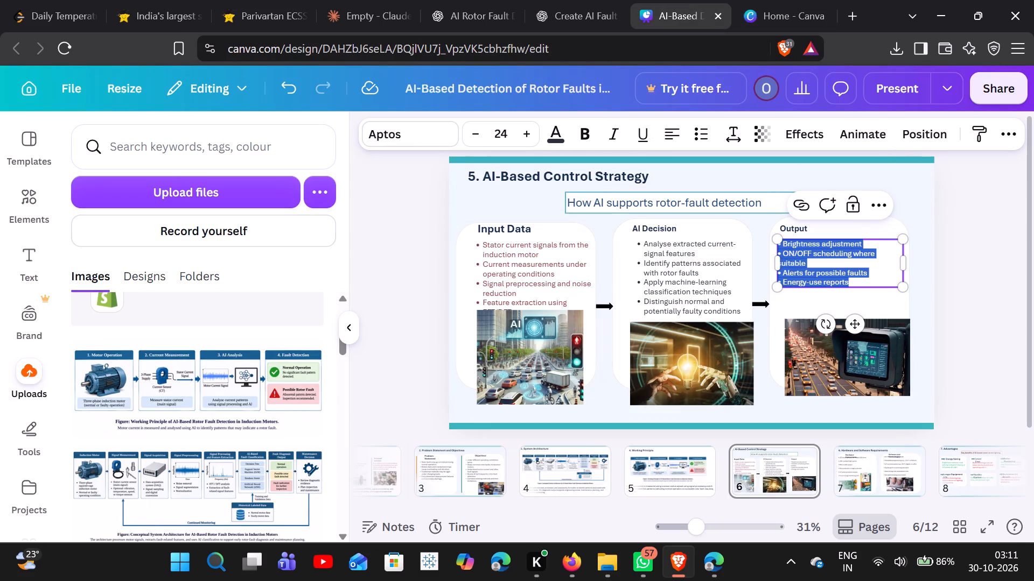
{"action": "key", "text": "BackSpace"}
{"action": "key", "text": "ctrl+v"}
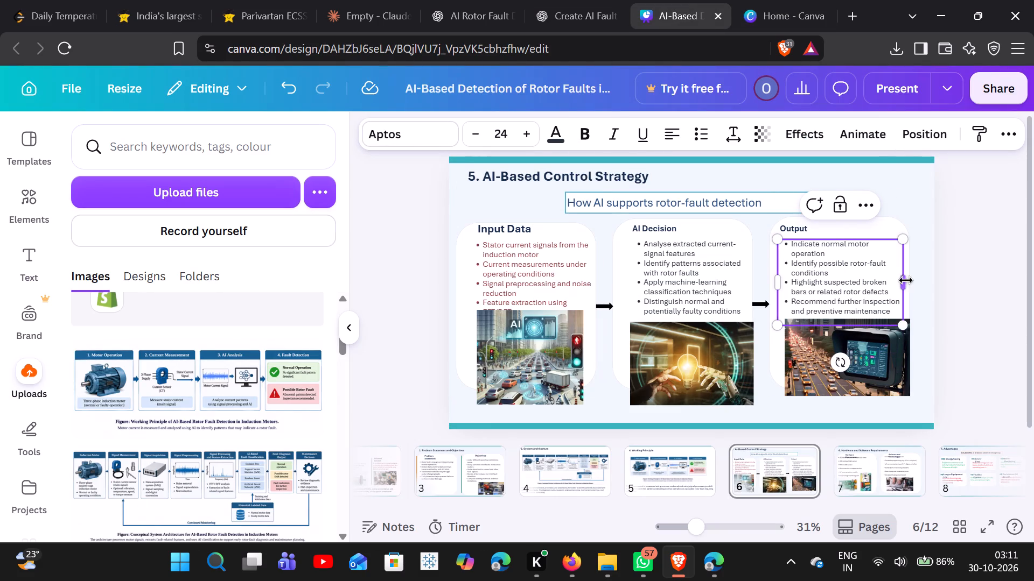
{"action": "left_click", "coordinate": [907, 280]}
{"action": "left_click", "coordinate": [961, 253]}
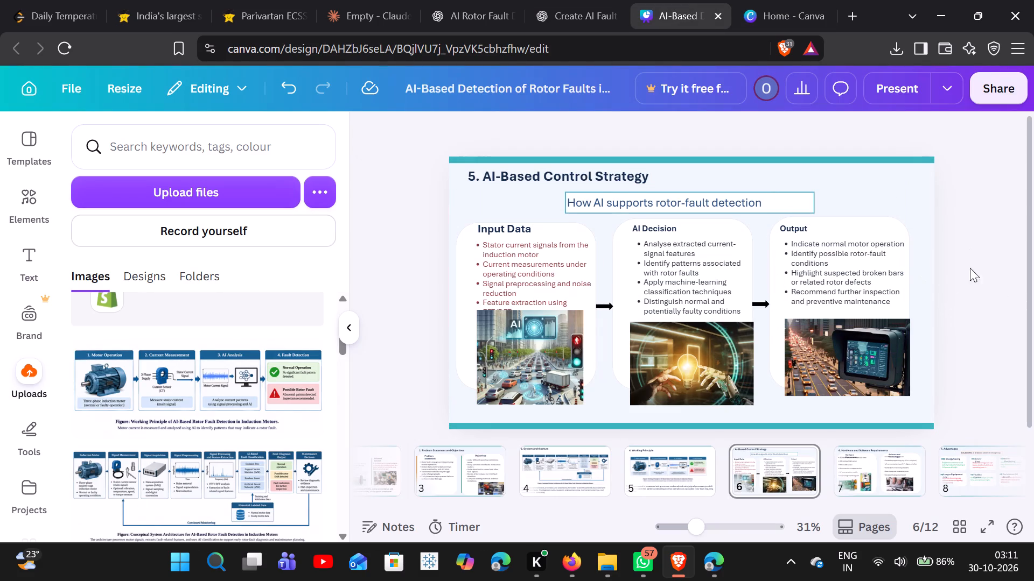
Copy the text style of the AI Decision bullets onto the Input Data bullets.
{"action": "left_click", "coordinate": [536, 285]}
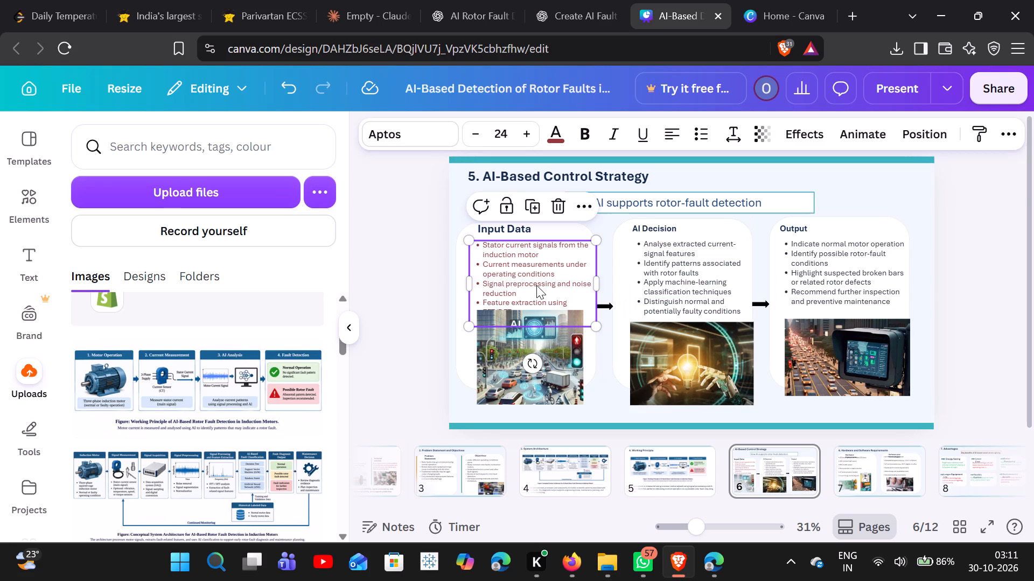
{"action": "right_click", "coordinate": [649, 259]}
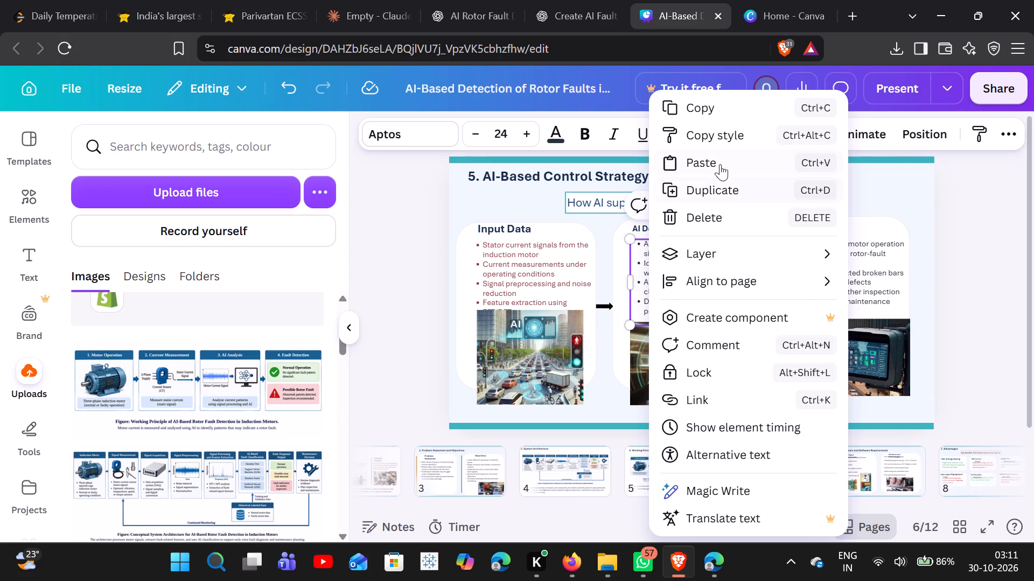
{"action": "left_click", "coordinate": [714, 140]}
{"action": "left_click", "coordinate": [510, 262]}
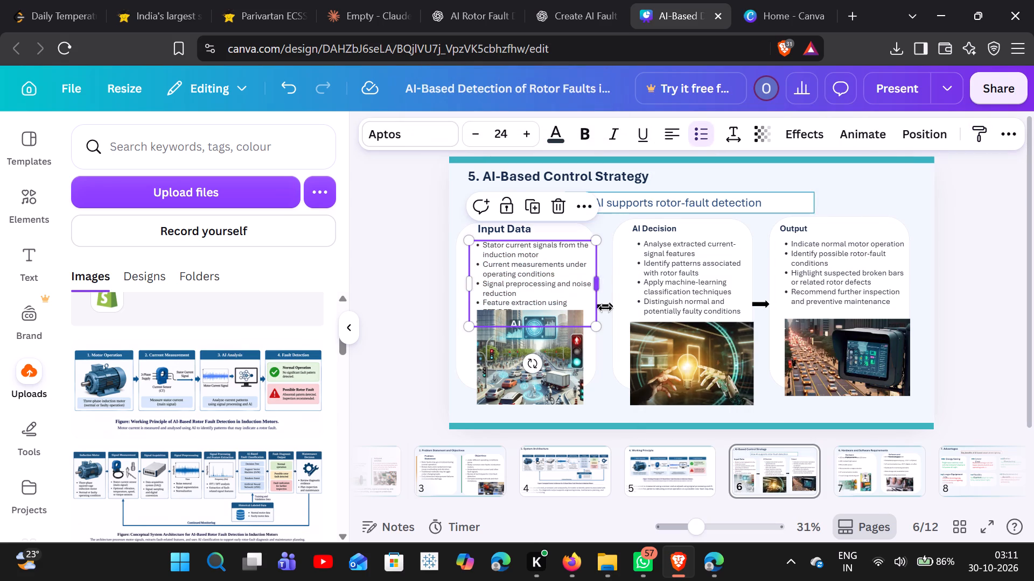
Lower the Input Data picture and remove the empty bullet after "Feature extraction using FFT/DFT".
{"action": "left_click_drag", "start_coordinate": [550, 389], "coordinate": [551, 409]}
{"action": "left_click", "coordinate": [514, 311]}
{"action": "left_click", "coordinate": [501, 323]}
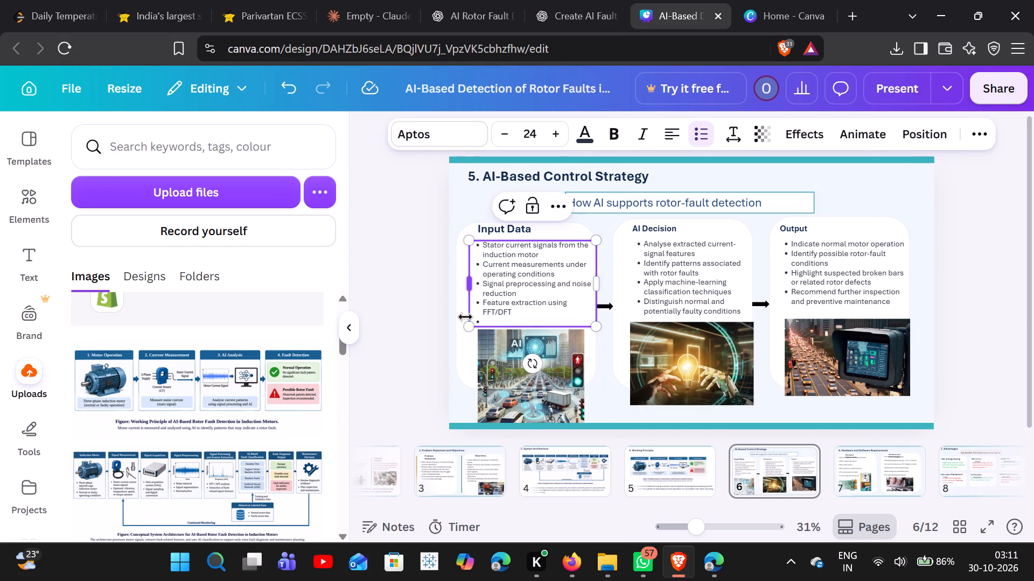
{"action": "key", "text": "BackSpace"}
{"action": "key", "text": "BackSpace"}
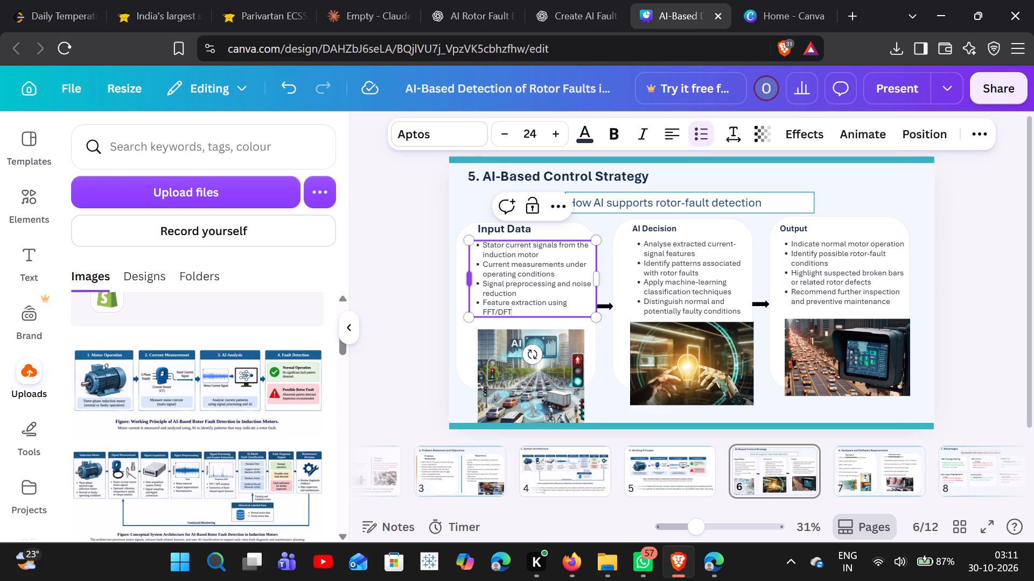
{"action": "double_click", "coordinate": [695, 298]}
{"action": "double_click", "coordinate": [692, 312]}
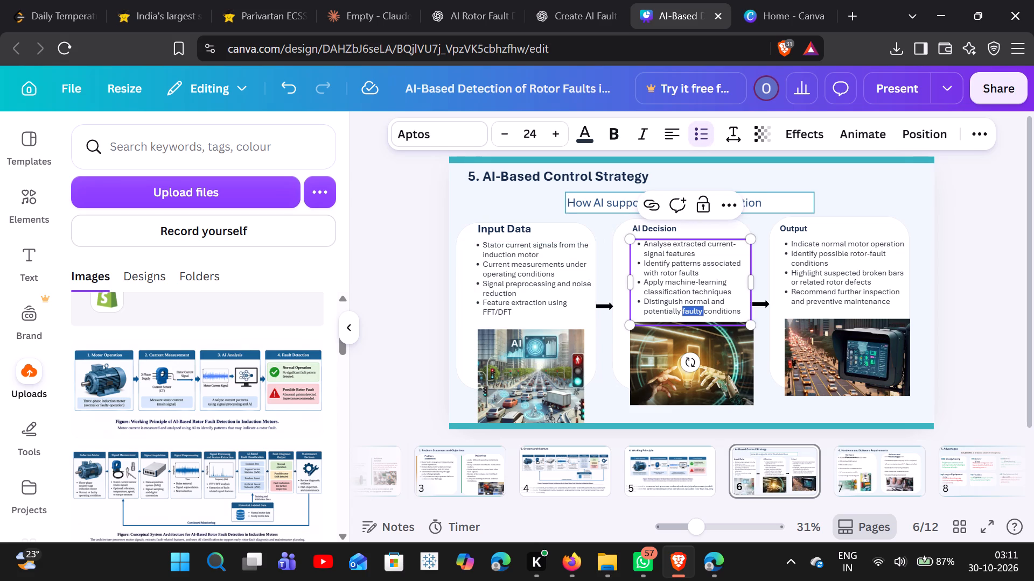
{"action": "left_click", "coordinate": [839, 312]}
Reposition and widen the Input Data picture, and nudge the AI Decision and Output pictures down beneath their bullets.
{"action": "left_click_drag", "start_coordinate": [503, 393], "coordinate": [498, 388]}
{"action": "left_click_drag", "start_coordinate": [583, 380], "coordinate": [597, 382]}
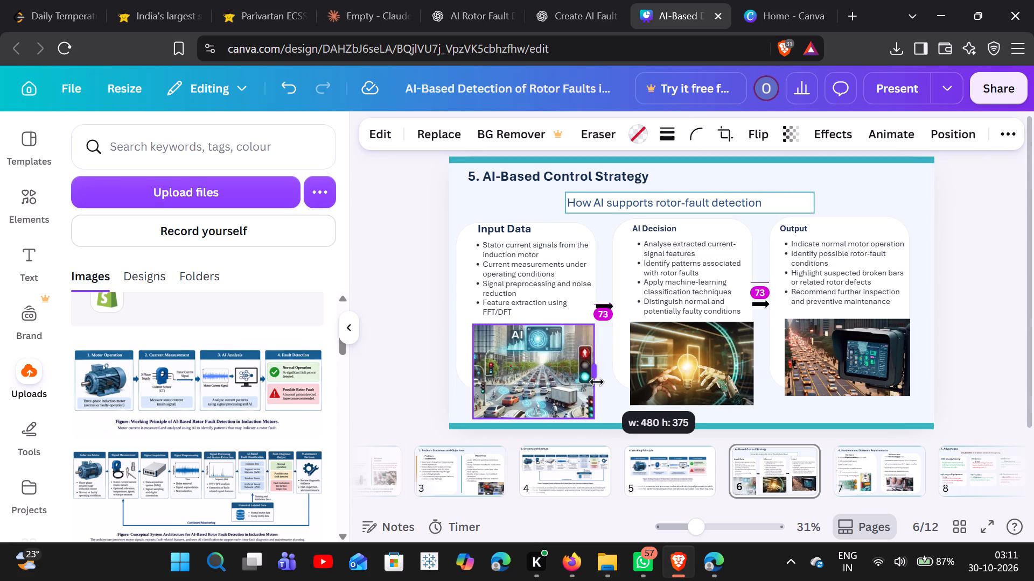
{"action": "left_click_drag", "start_coordinate": [597, 382], "coordinate": [590, 382]}
{"action": "left_click", "coordinate": [716, 254]}
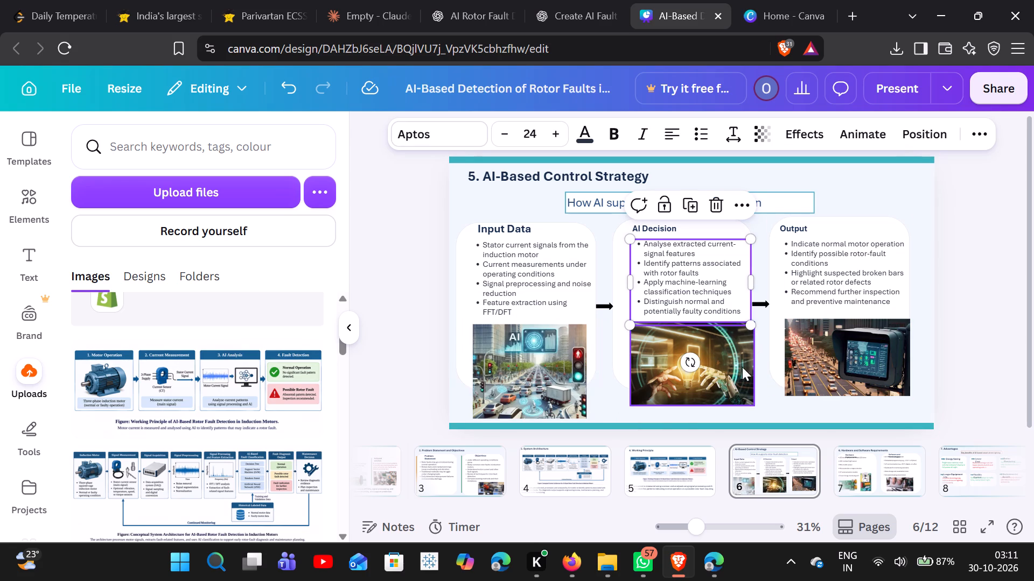
{"action": "left_click", "coordinate": [701, 394]}
{"action": "left_click_drag", "start_coordinate": [670, 380], "coordinate": [673, 385]}
{"action": "left_click_drag", "start_coordinate": [856, 365], "coordinate": [859, 373]}
{"action": "left_click", "coordinate": [702, 384]}
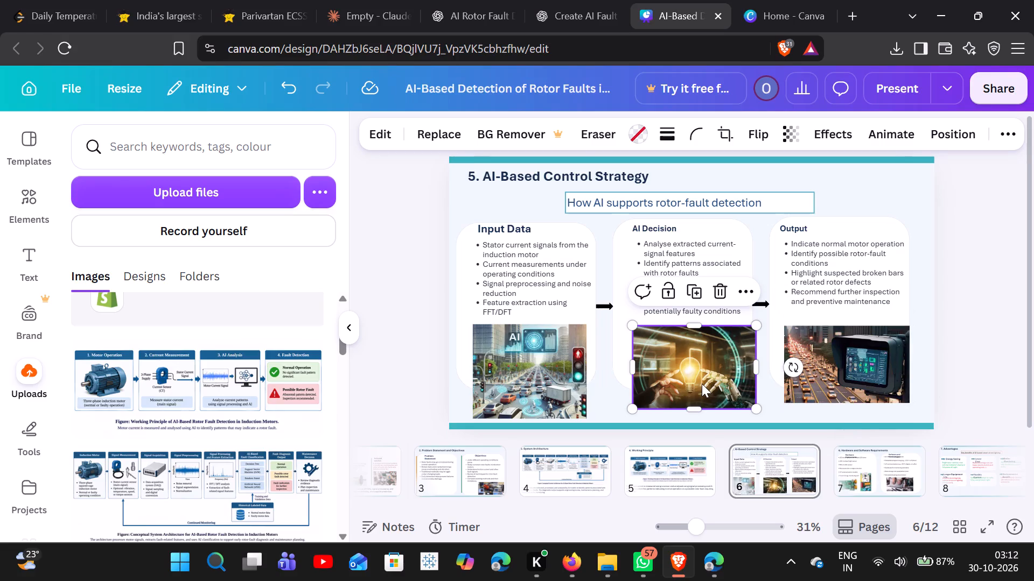
{"action": "left_click", "coordinate": [839, 254]}
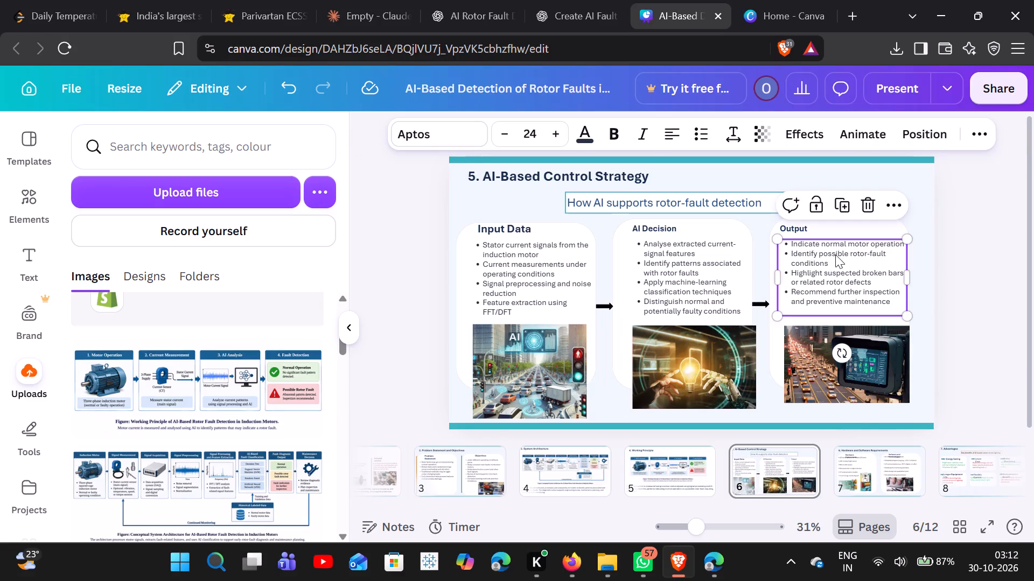
In a new browser tab, search the web for images matching "ai in motor fault detction images".
{"action": "left_click", "coordinate": [858, 12]}
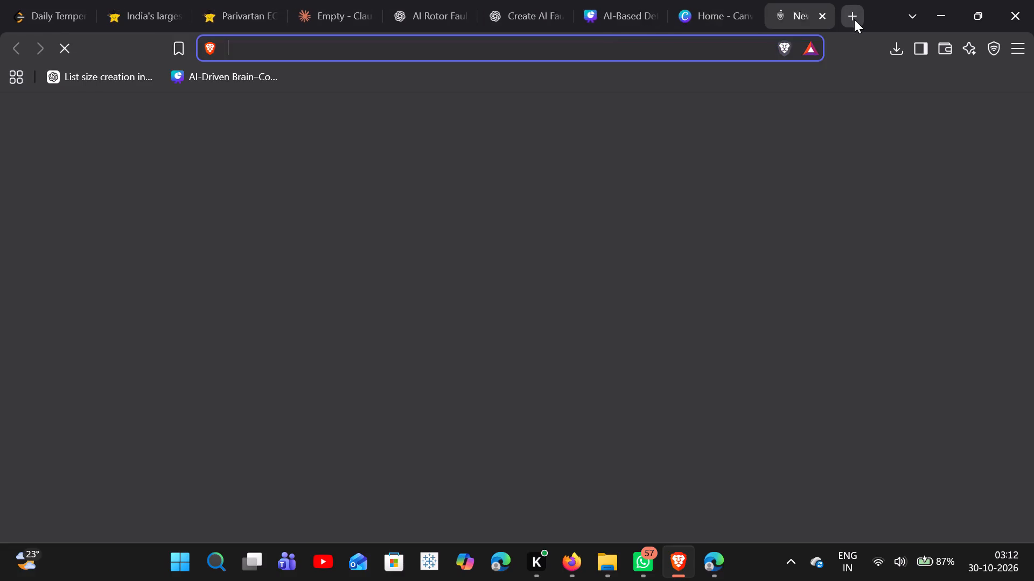
{"action": "type", "text": "ai in motor fault detction images"}
{"action": "key", "text": "Return"}
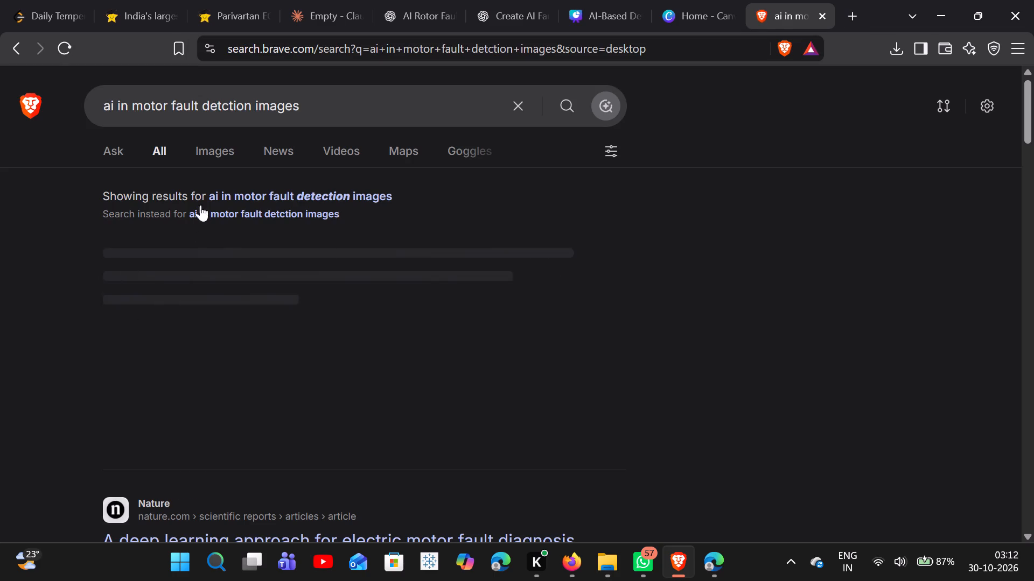
{"action": "left_click", "coordinate": [209, 155]}
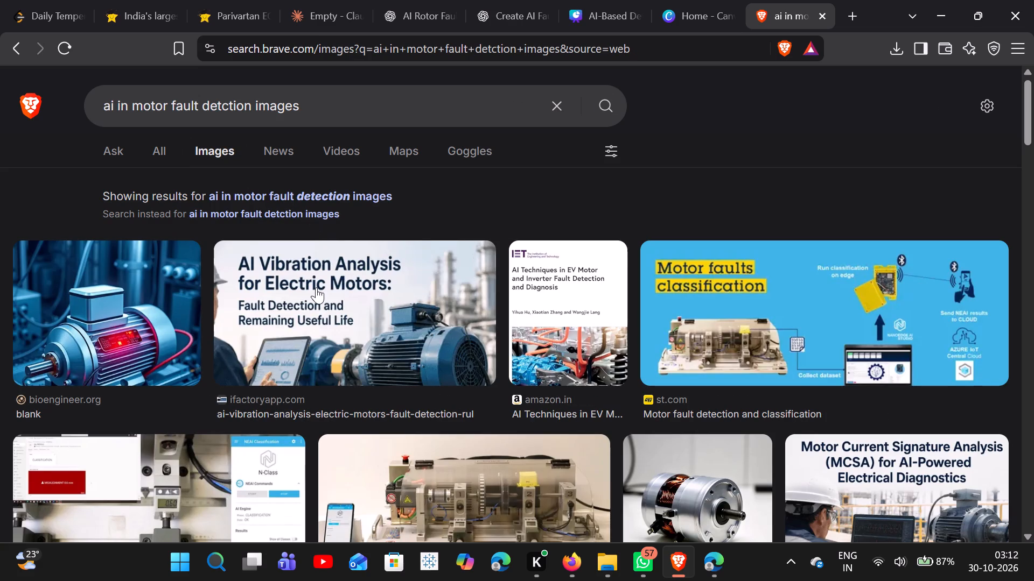
Find and copy the mdpi.com diagram of motor faults grouped under Vibration Data and Current Data from the image results.
{"action": "scroll", "coordinate": [280, 332], "scroll_direction": "down", "scroll_amount": 2}
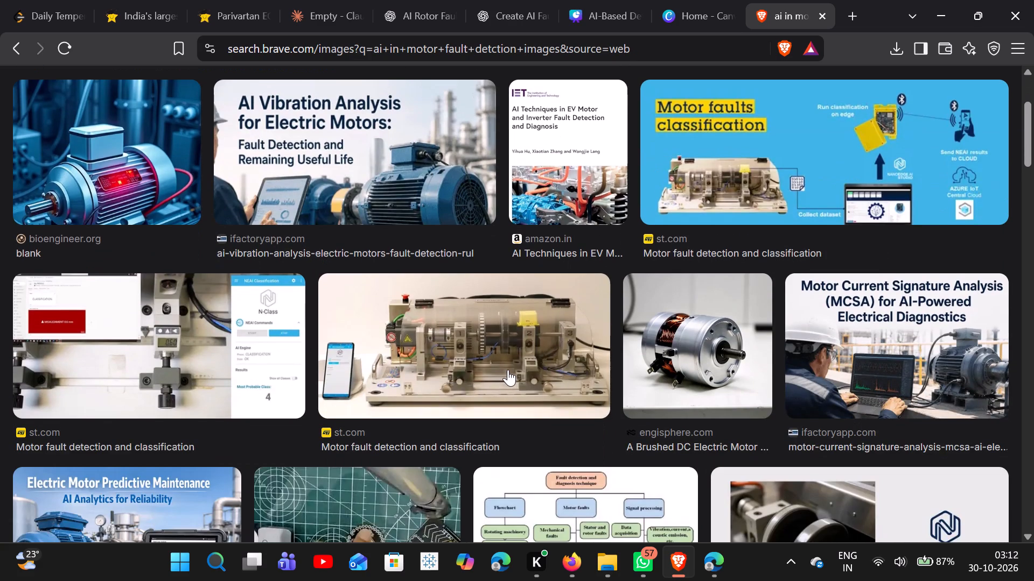
{"action": "scroll", "coordinate": [508, 370], "scroll_direction": "down", "scroll_amount": 2}
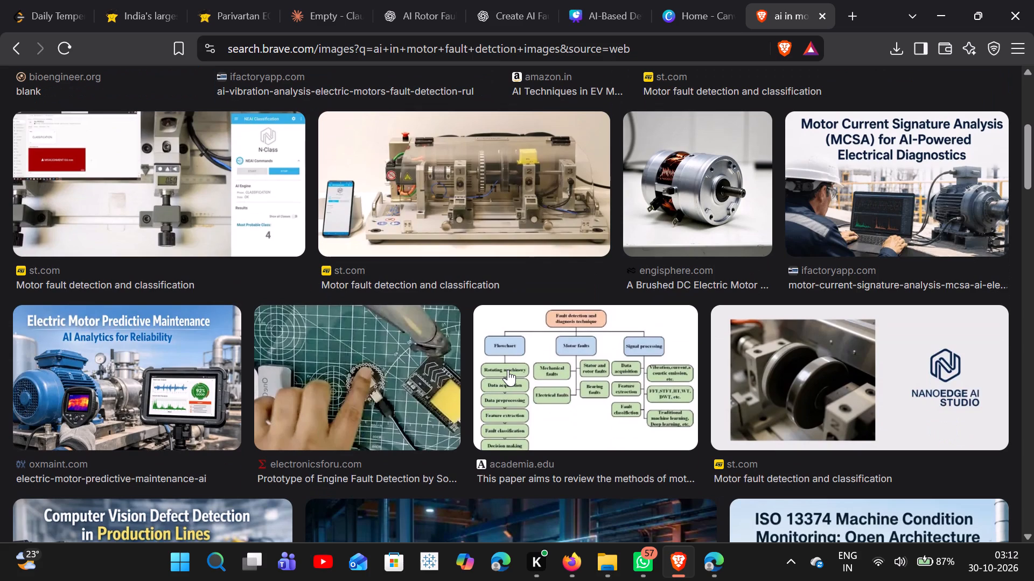
{"action": "scroll", "coordinate": [508, 370], "scroll_direction": "down", "scroll_amount": 2}
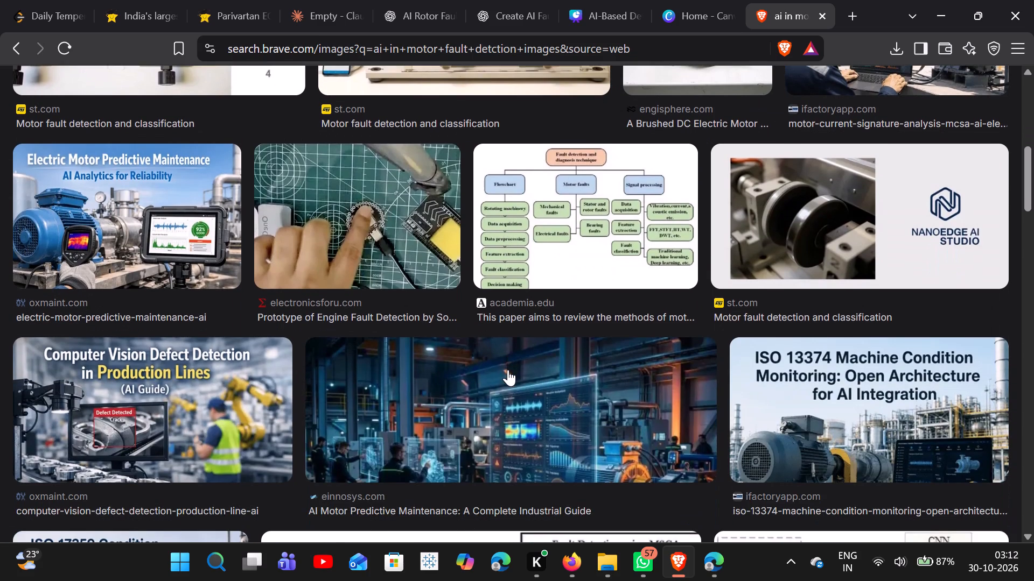
{"action": "scroll", "coordinate": [508, 370], "scroll_direction": "down", "scroll_amount": 4}
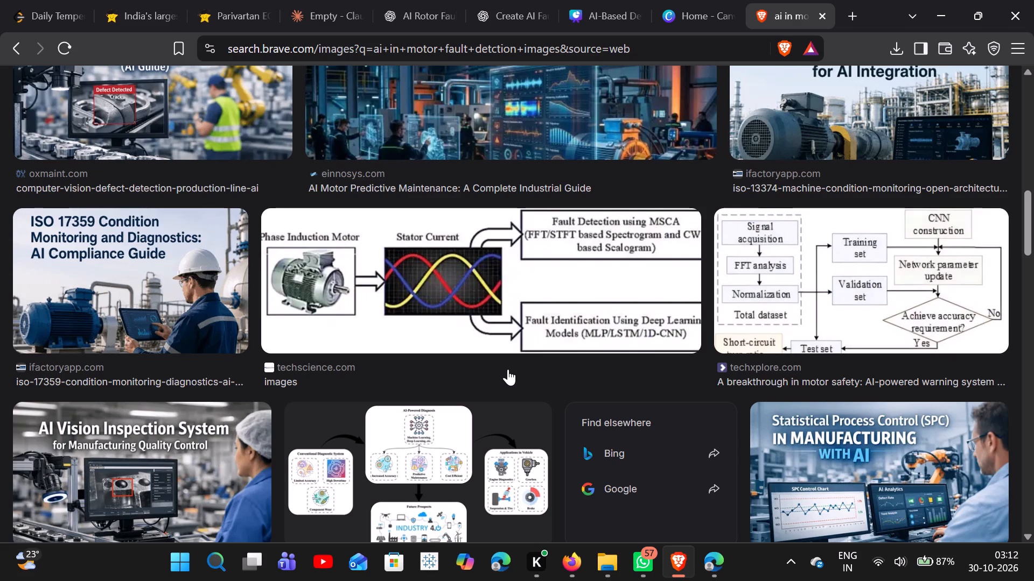
{"action": "scroll", "coordinate": [508, 369], "scroll_direction": "down", "scroll_amount": 2}
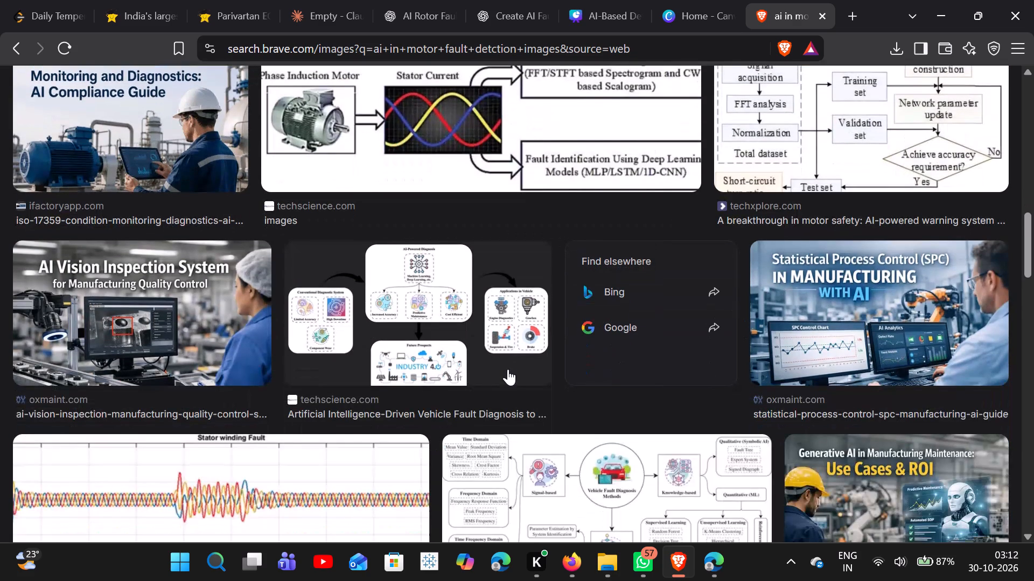
{"action": "scroll", "coordinate": [508, 369], "scroll_direction": "down", "scroll_amount": 3}
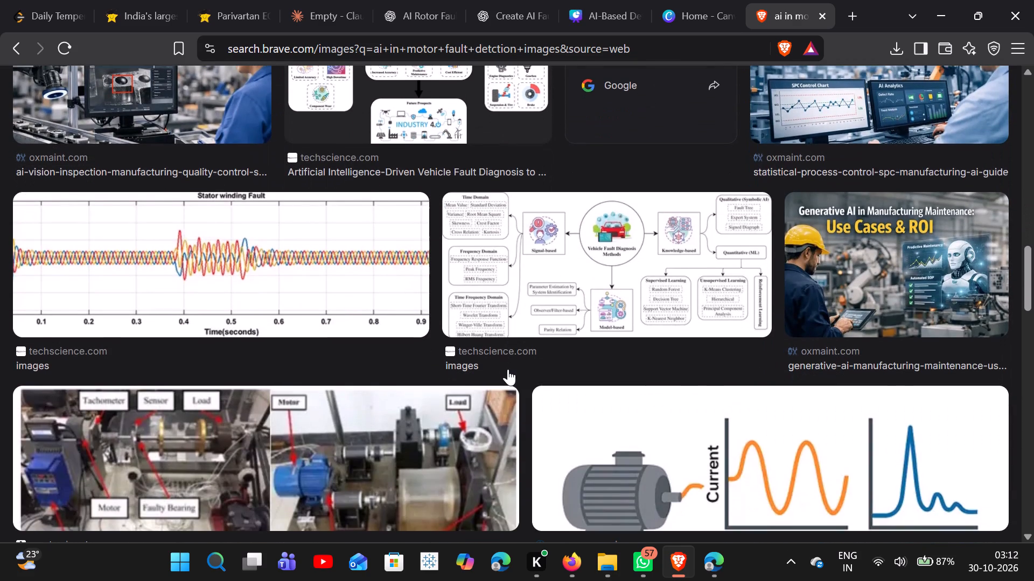
{"action": "scroll", "coordinate": [508, 369], "scroll_direction": "down", "scroll_amount": 4}
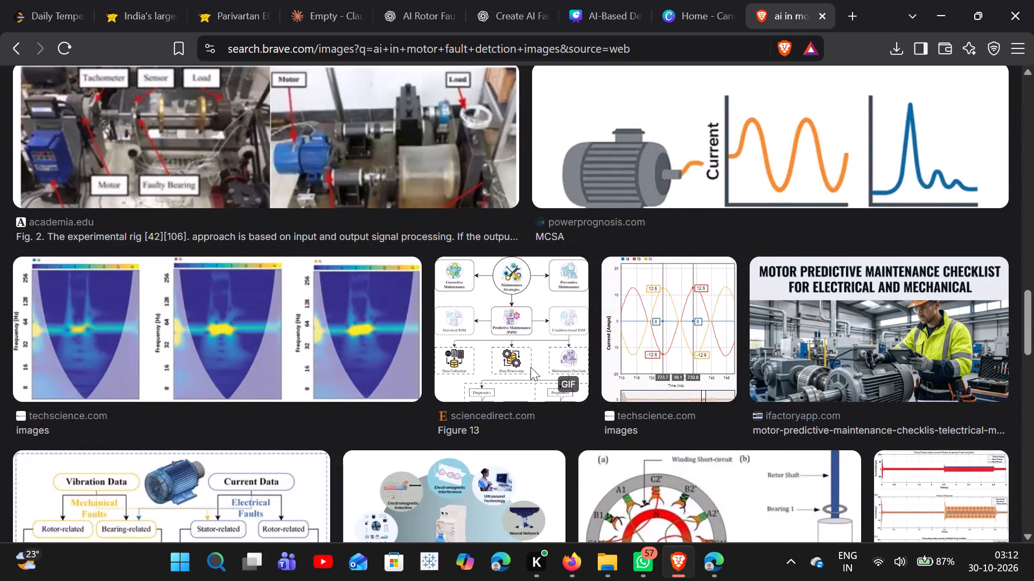
{"action": "scroll", "coordinate": [556, 382], "scroll_direction": "down", "scroll_amount": 2}
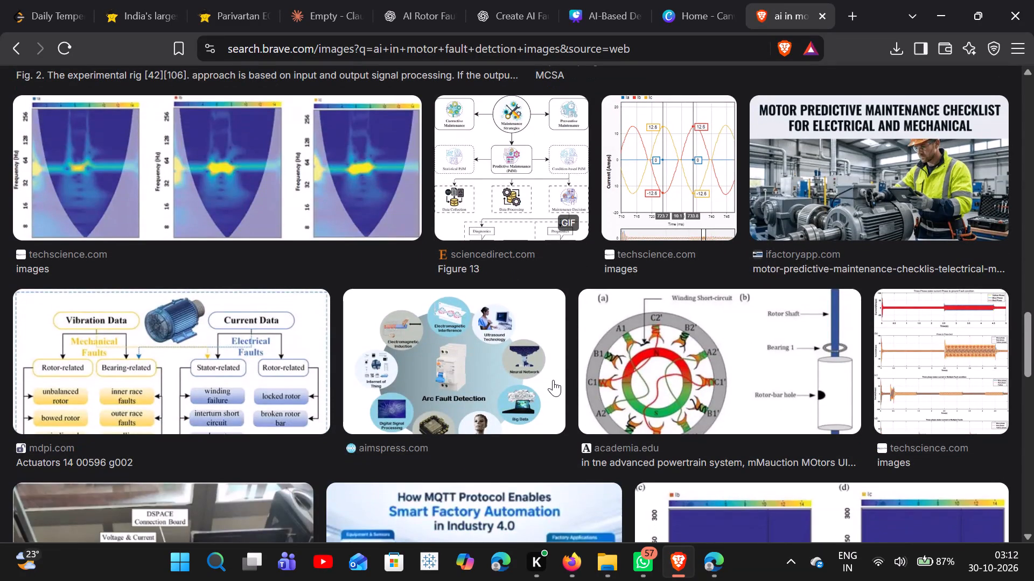
{"action": "left_click", "coordinate": [226, 354]}
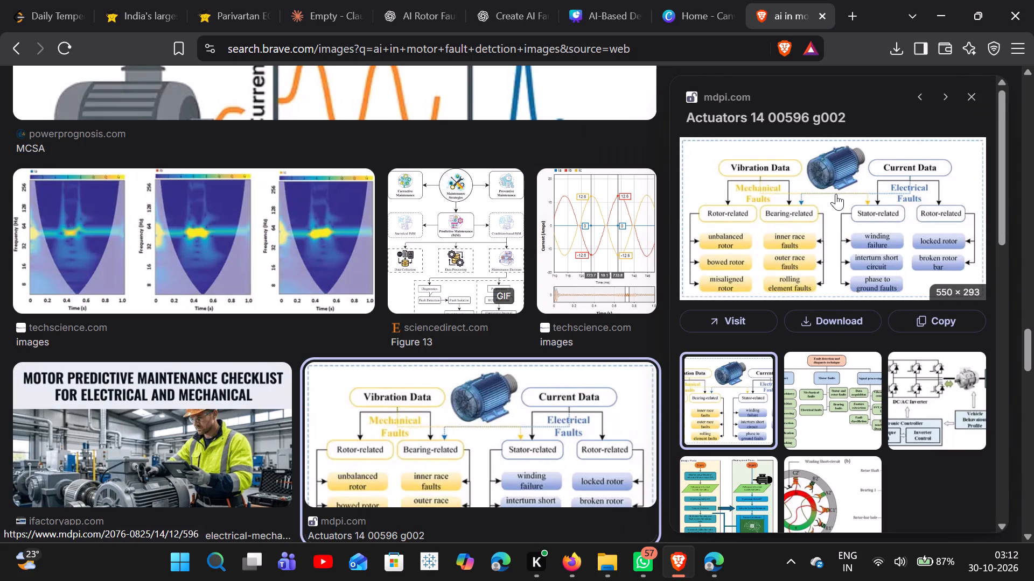
{"action": "right_click", "coordinate": [836, 194]}
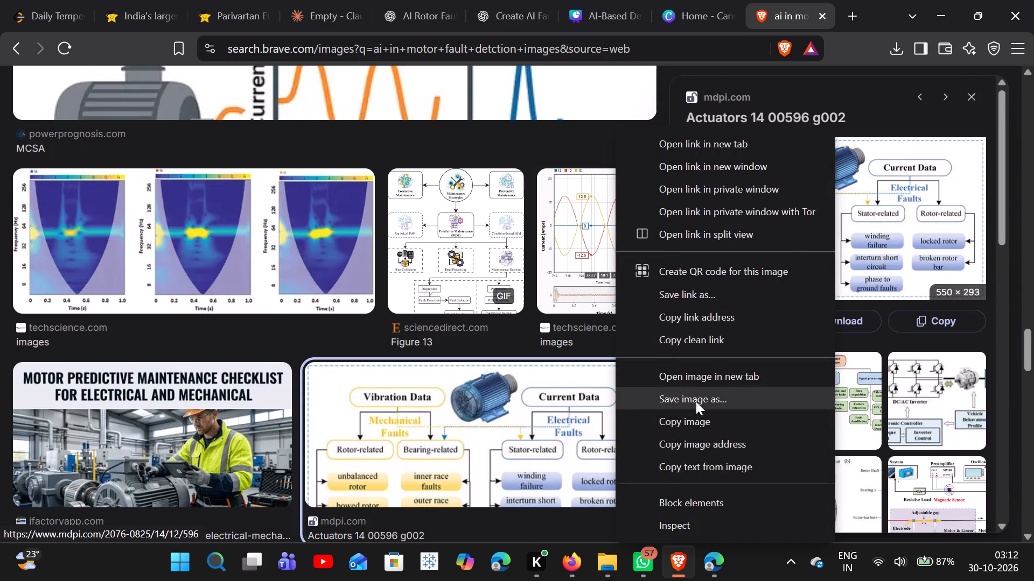
{"action": "left_click", "coordinate": [696, 424]}
{"action": "scroll", "coordinate": [740, 374], "scroll_direction": "down", "scroll_amount": 1}
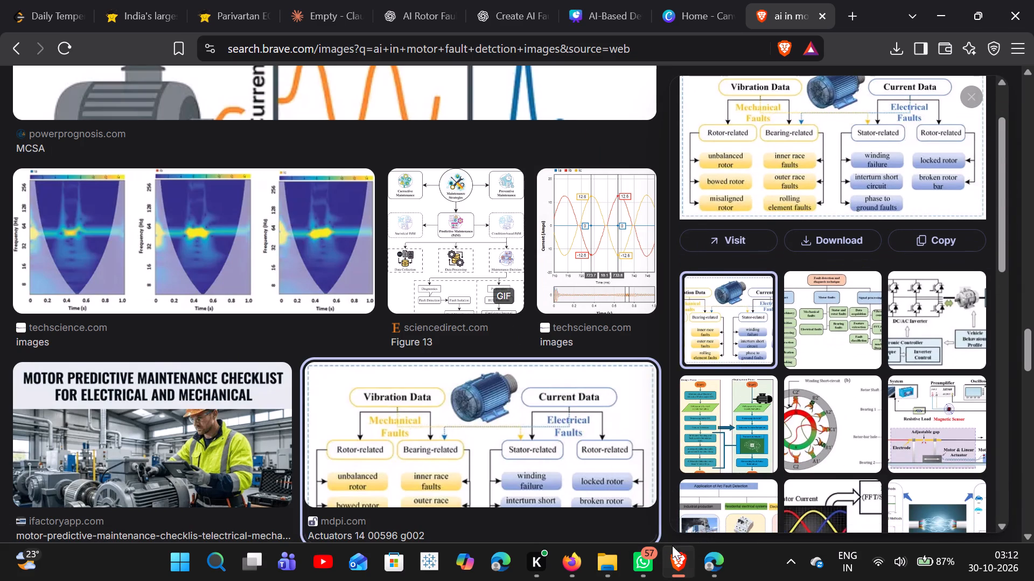
{"action": "scroll", "coordinate": [577, 445], "scroll_direction": "down", "scroll_amount": 6}
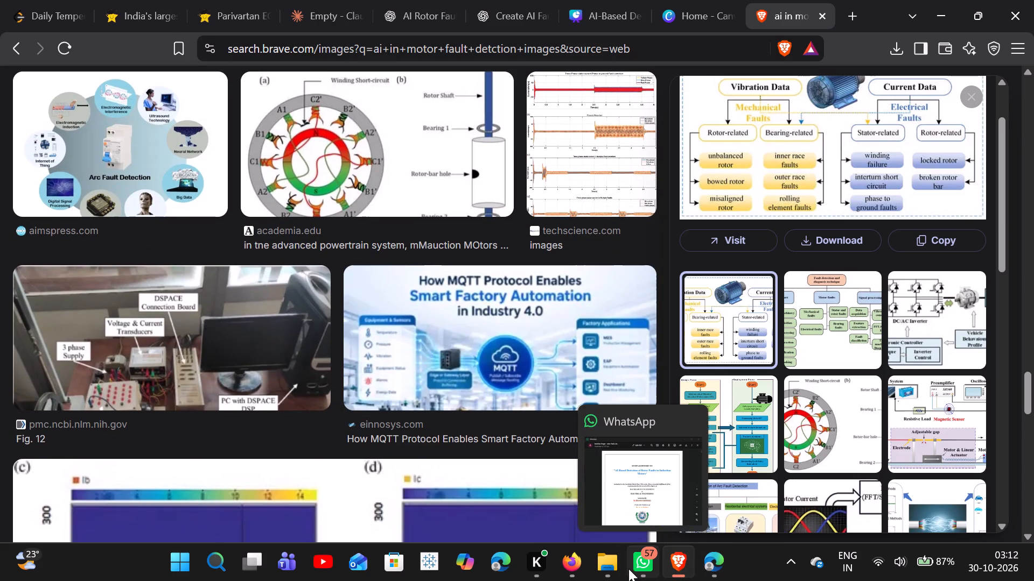
Back in the Canva deck, delete slide 6's AI Decision picture from its frame and paste the copied motor-fault diagram.
{"action": "left_click", "coordinate": [717, 0]}
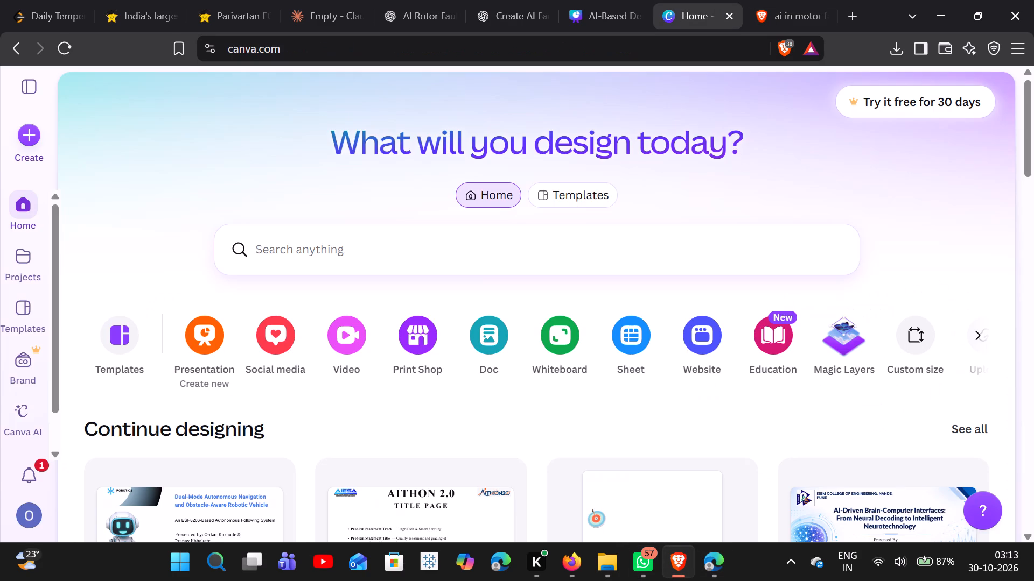
{"action": "left_click", "coordinate": [600, 0]}
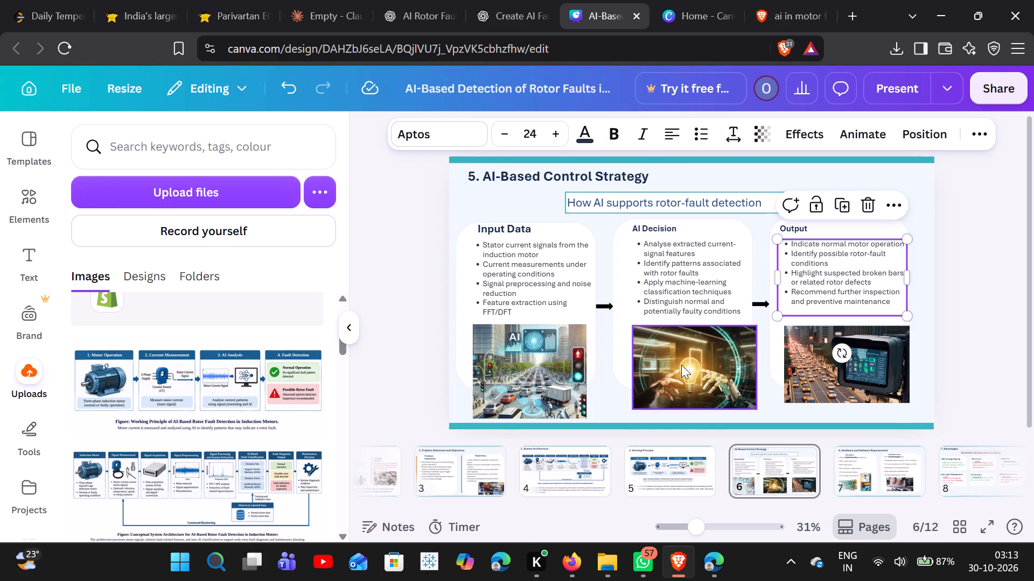
{"action": "left_click", "coordinate": [671, 364]}
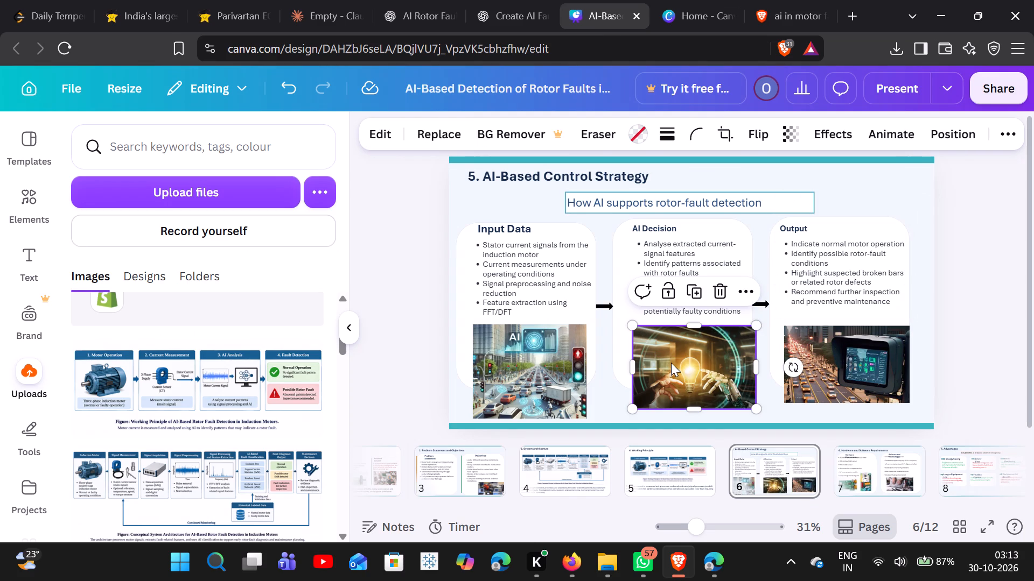
{"action": "key", "text": "BackSpace"}
{"action": "key", "text": "ctrl+v"}
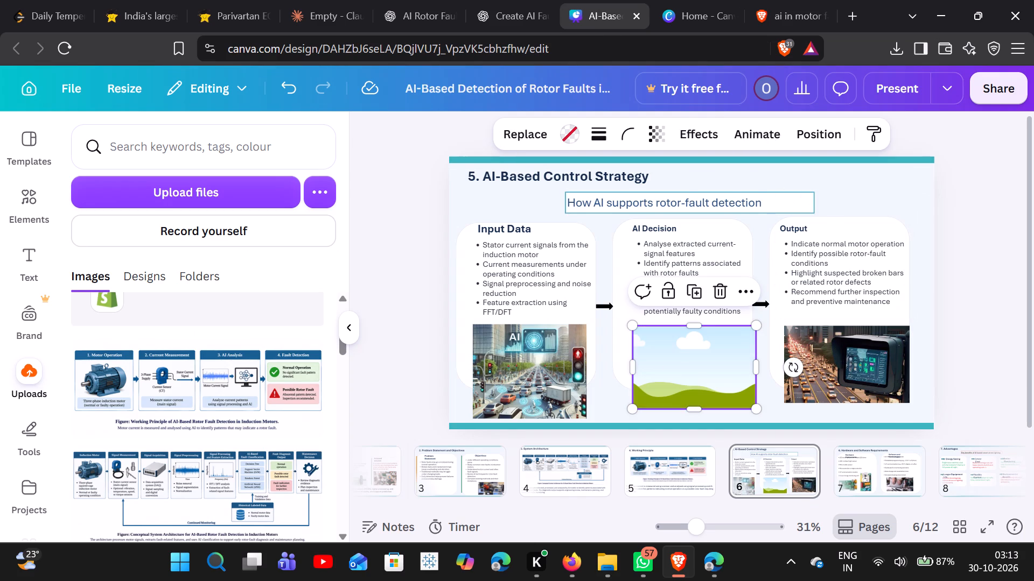
{"action": "left_click", "coordinate": [892, 267]}
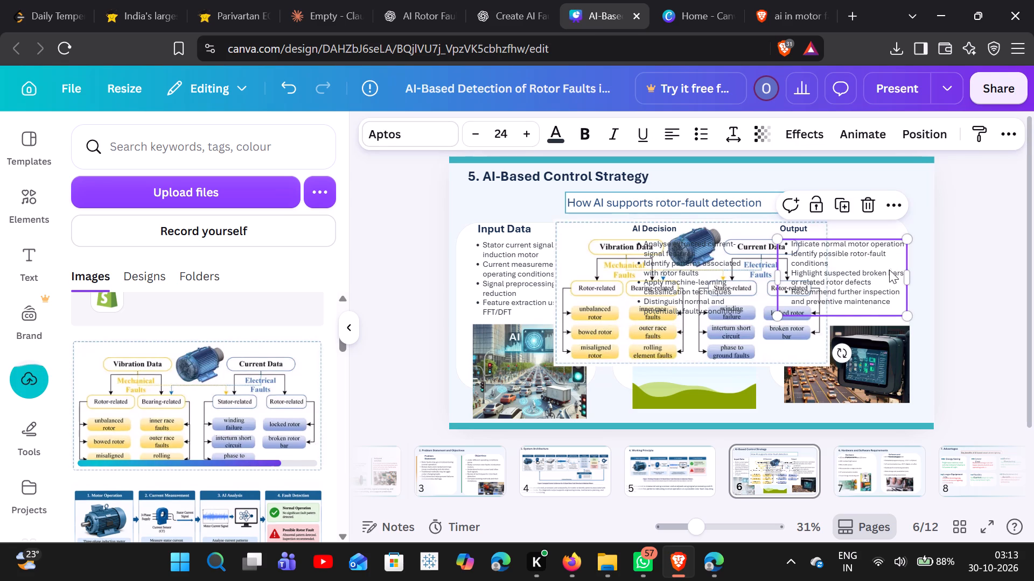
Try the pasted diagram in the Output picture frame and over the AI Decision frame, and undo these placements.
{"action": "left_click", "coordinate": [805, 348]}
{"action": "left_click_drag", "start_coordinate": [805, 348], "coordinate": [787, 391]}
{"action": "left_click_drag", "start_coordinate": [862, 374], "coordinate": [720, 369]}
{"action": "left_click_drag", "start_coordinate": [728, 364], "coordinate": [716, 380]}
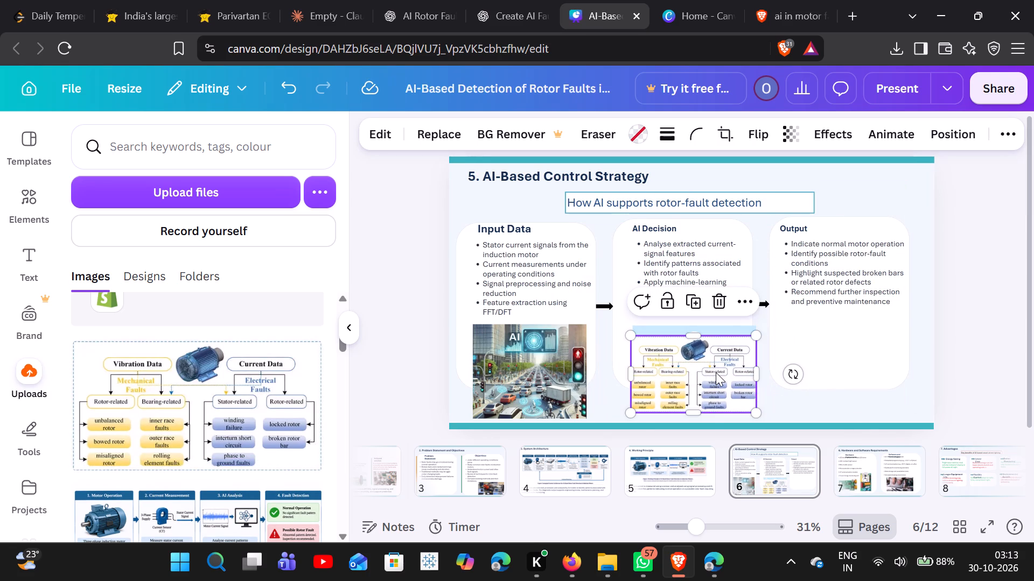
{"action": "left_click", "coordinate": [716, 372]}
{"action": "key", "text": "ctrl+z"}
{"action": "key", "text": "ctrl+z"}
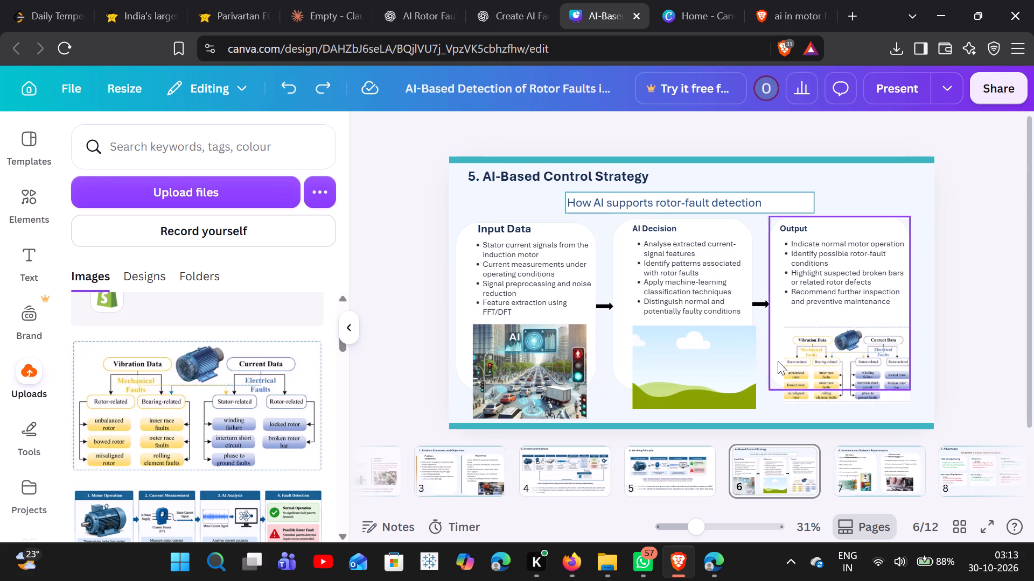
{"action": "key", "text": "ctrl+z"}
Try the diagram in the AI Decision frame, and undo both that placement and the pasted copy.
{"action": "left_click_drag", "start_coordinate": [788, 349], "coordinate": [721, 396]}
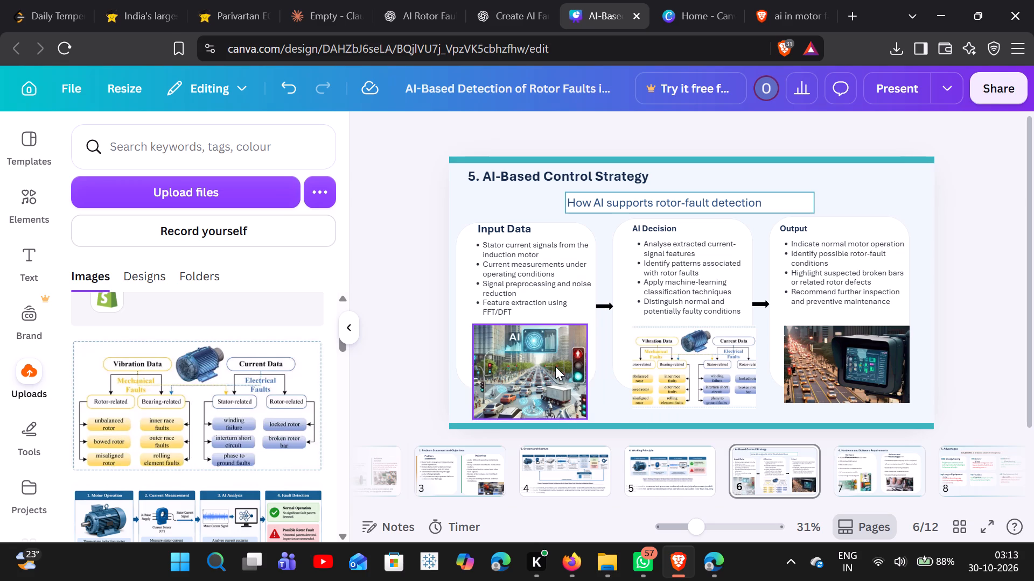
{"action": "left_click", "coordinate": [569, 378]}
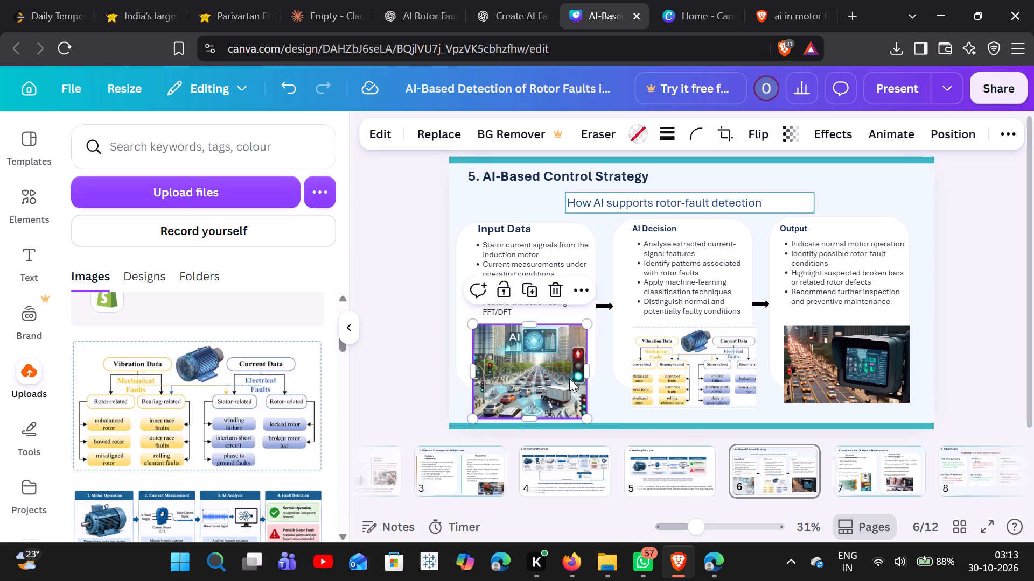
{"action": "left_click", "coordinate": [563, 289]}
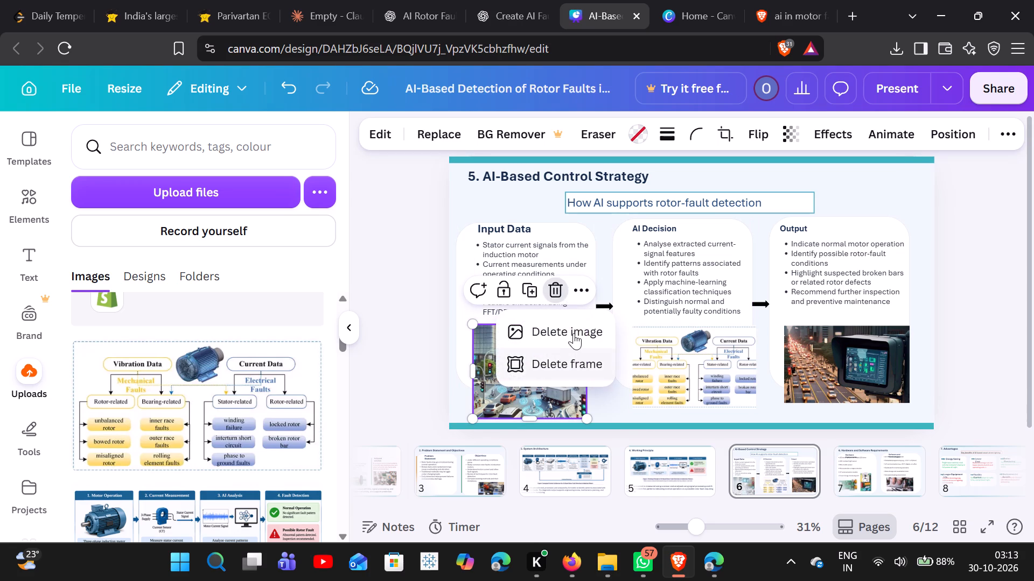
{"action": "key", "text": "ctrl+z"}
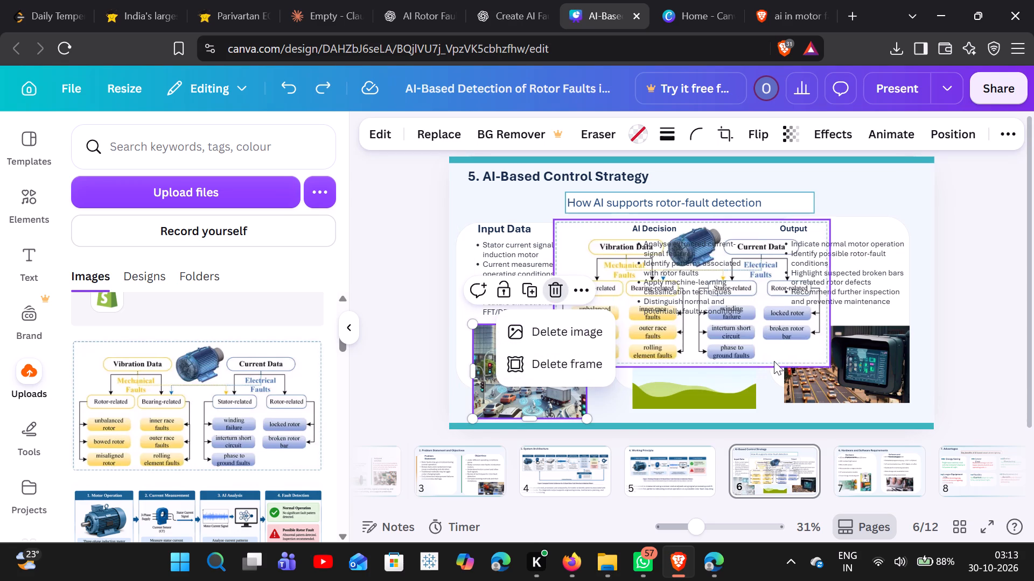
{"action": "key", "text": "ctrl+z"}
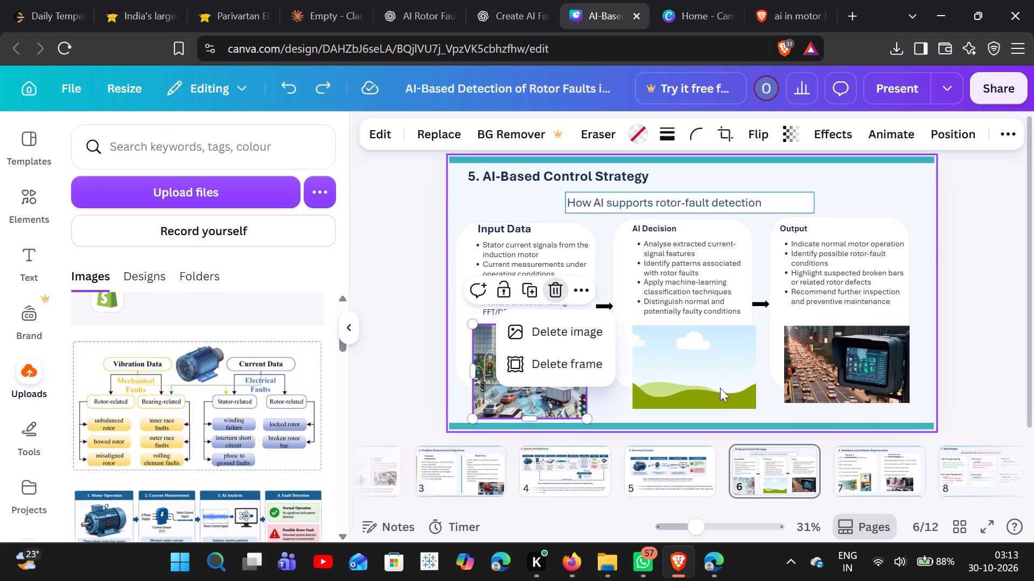
Insert the uploaded motor-fault diagram and place it in the Input Data frame, replacing the street-traffic picture.
{"action": "left_click", "coordinate": [166, 406]}
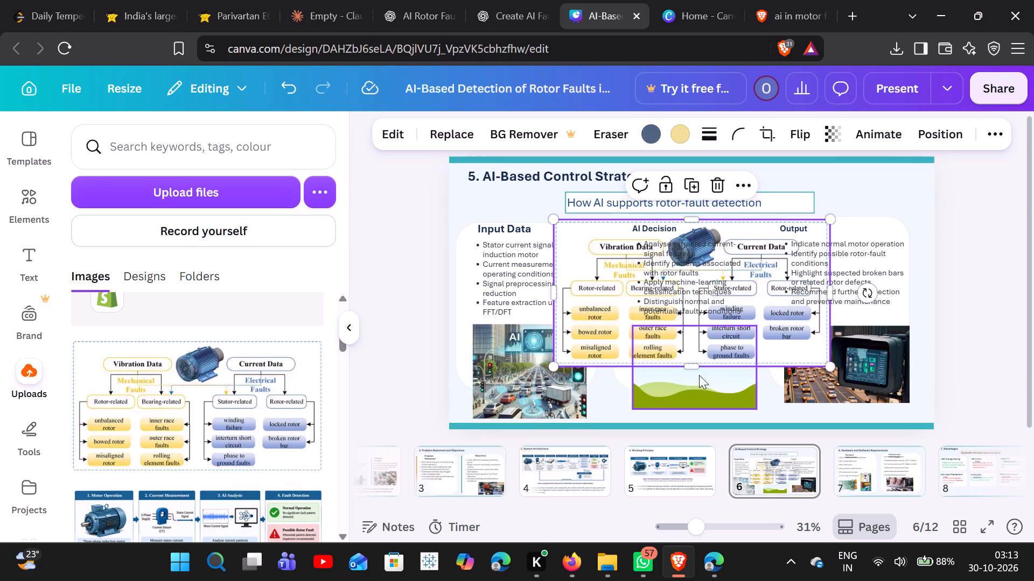
{"action": "left_click_drag", "start_coordinate": [778, 353], "coordinate": [745, 371]}
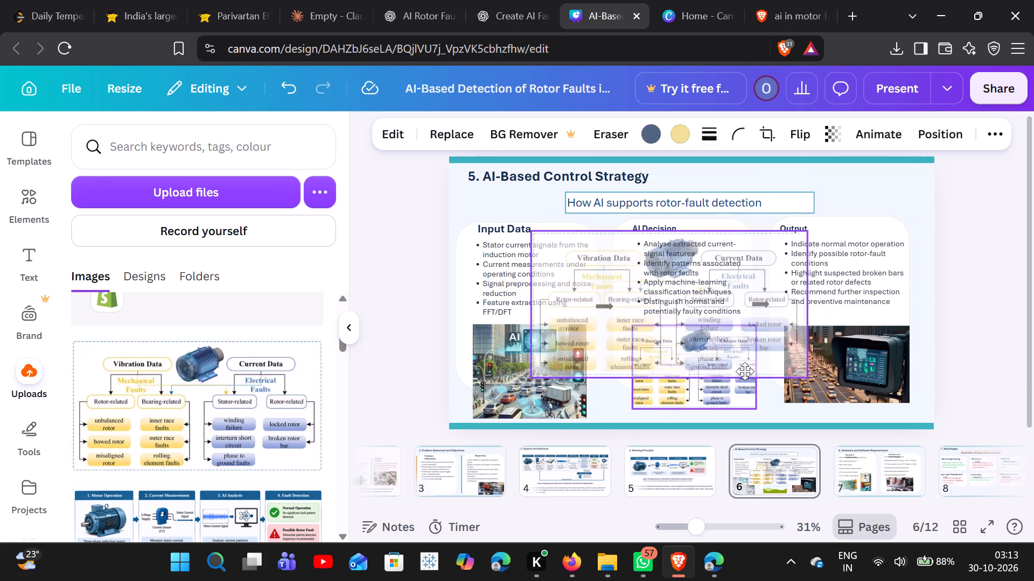
{"action": "left_click_drag", "start_coordinate": [745, 371], "coordinate": [602, 413]}
{"action": "left_click_drag", "start_coordinate": [604, 412], "coordinate": [533, 401]}
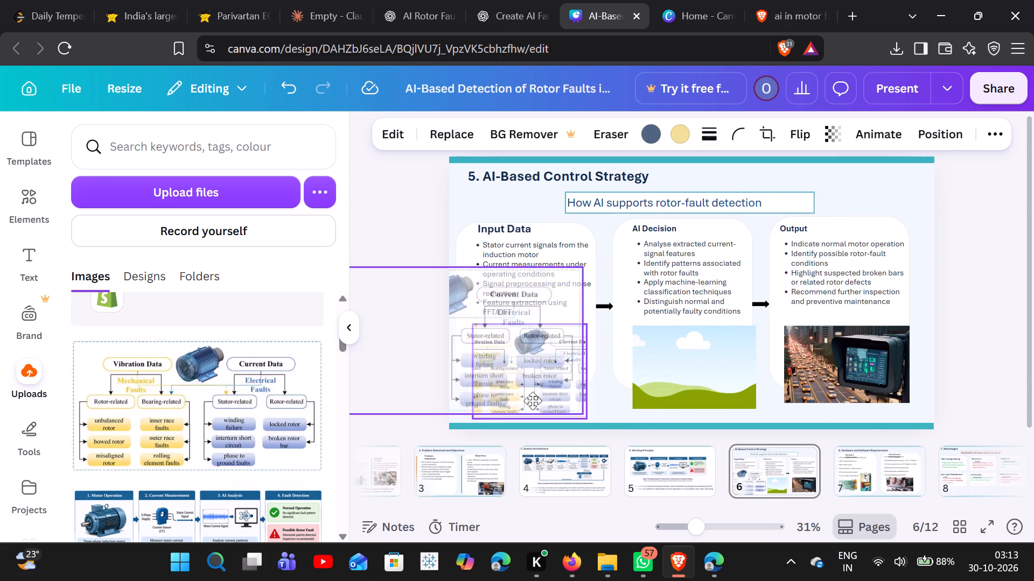
{"action": "left_click_drag", "start_coordinate": [533, 401], "coordinate": [534, 397]}
Widen the motor-fault diagram under Input Data so its cropped side edges show more of the fault labels.
{"action": "left_click", "coordinate": [574, 379]}
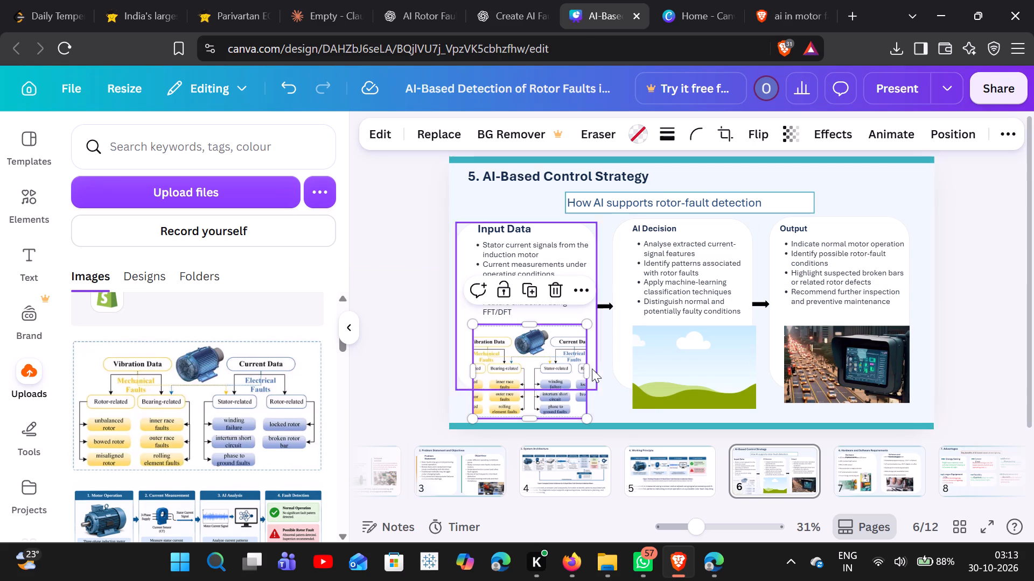
{"action": "left_click_drag", "start_coordinate": [591, 368], "coordinate": [729, 394]}
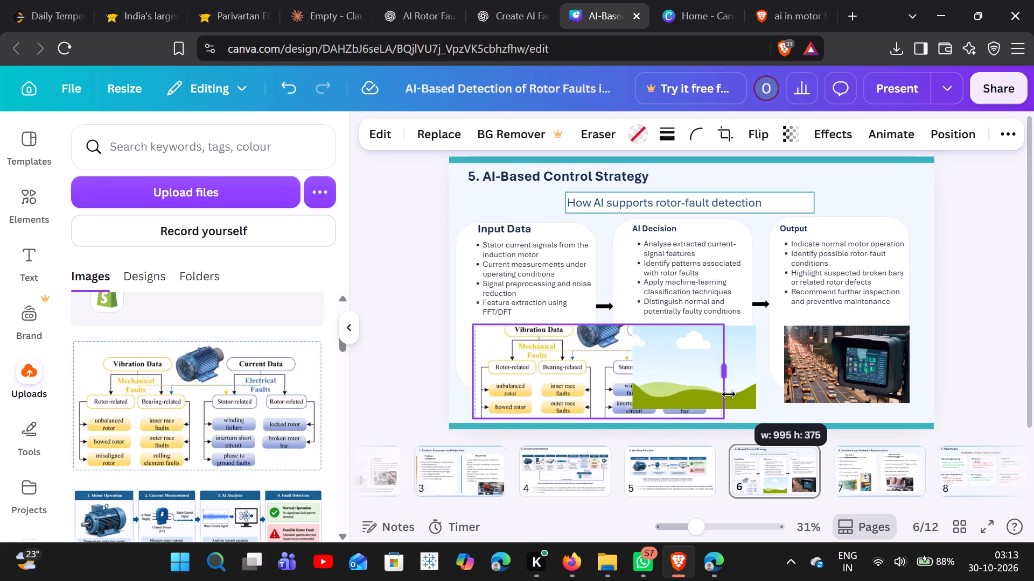
{"action": "left_click_drag", "start_coordinate": [729, 394], "coordinate": [623, 385]}
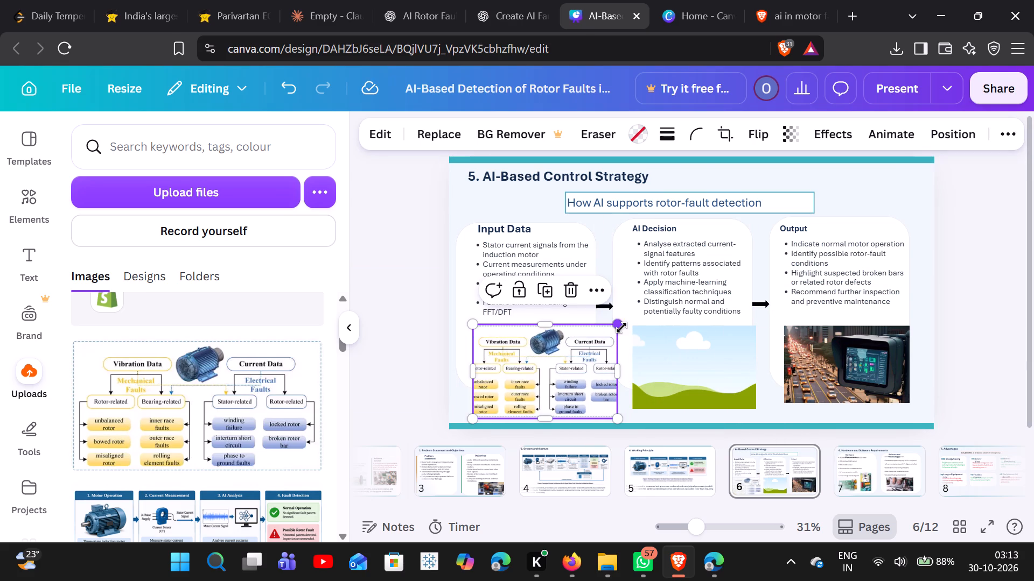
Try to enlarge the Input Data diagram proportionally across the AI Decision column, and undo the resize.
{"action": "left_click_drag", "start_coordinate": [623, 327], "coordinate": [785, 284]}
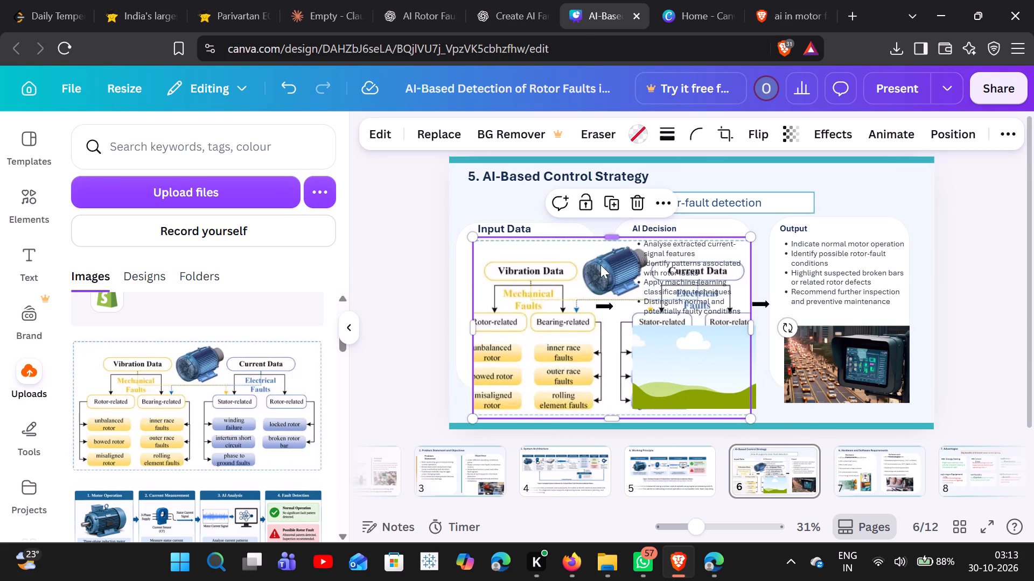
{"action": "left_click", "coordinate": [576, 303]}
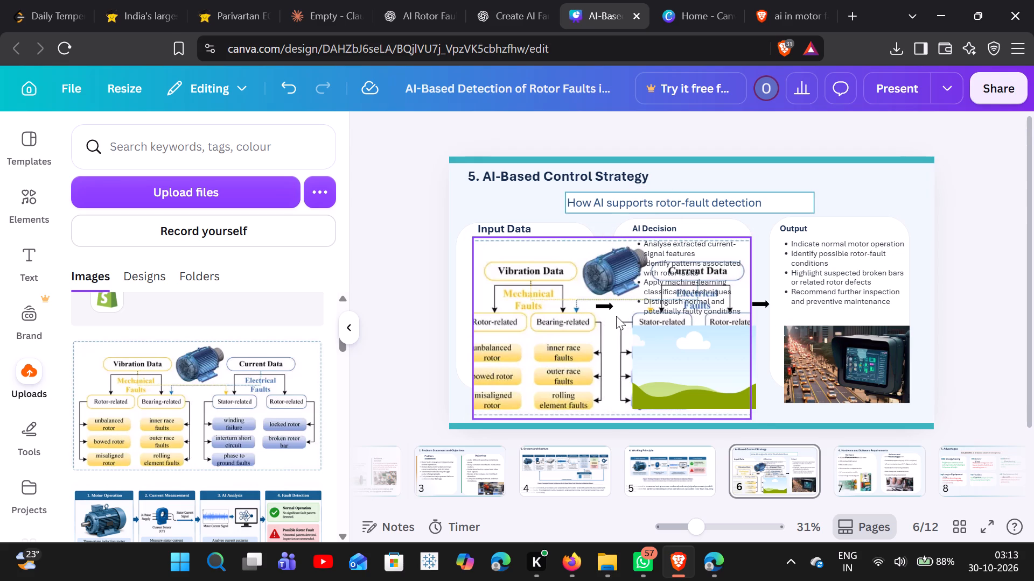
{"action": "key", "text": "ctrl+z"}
Nudge the Input Data diagram slightly left on slide 6, away from the AI Decision picture frame.
{"action": "left_click", "coordinate": [681, 369]}
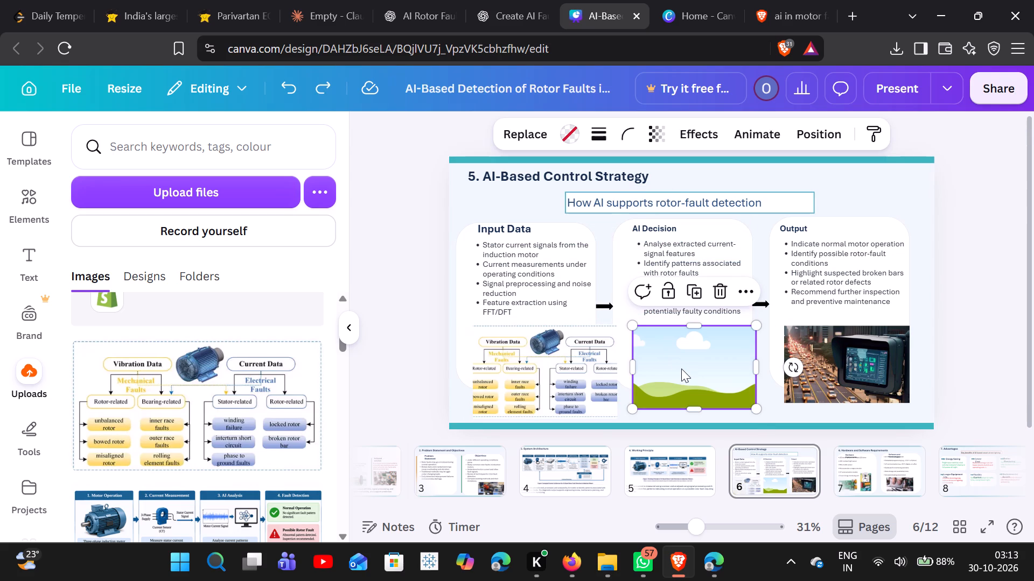
{"action": "scroll", "coordinate": [194, 420], "scroll_direction": "down", "scroll_amount": 1}
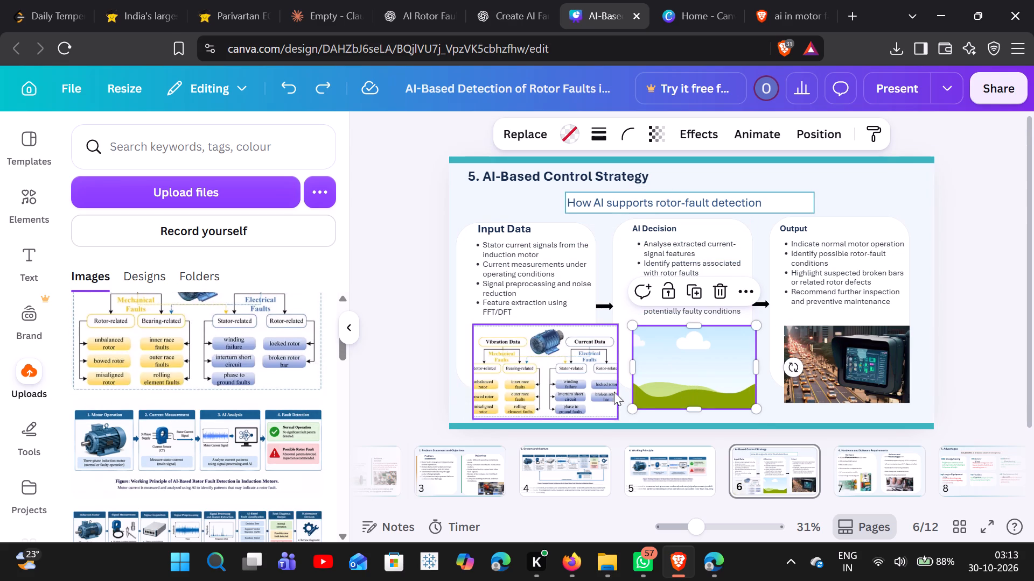
{"action": "left_click", "coordinate": [598, 306]}
{"action": "left_click_drag", "start_coordinate": [584, 386], "coordinate": [579, 386]}
{"action": "left_click", "coordinate": [430, 355]}
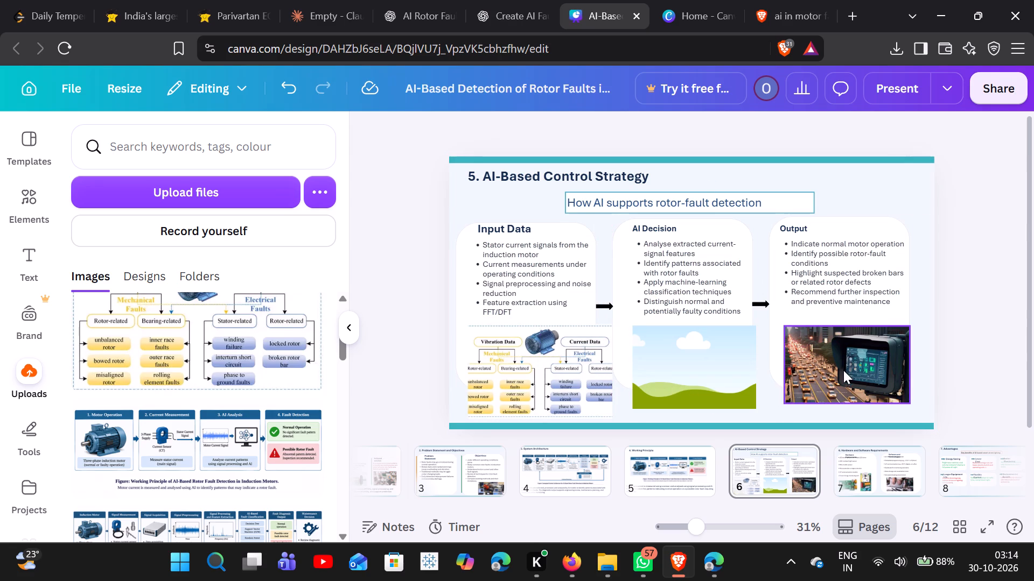
In the image search tab, browse the motor fault detection results for a picture to use on the AI Decision card.
{"action": "left_click", "coordinate": [694, 29]}
{"action": "left_click", "coordinate": [766, 13]}
{"action": "scroll", "coordinate": [614, 317], "scroll_direction": "down", "scroll_amount": 5}
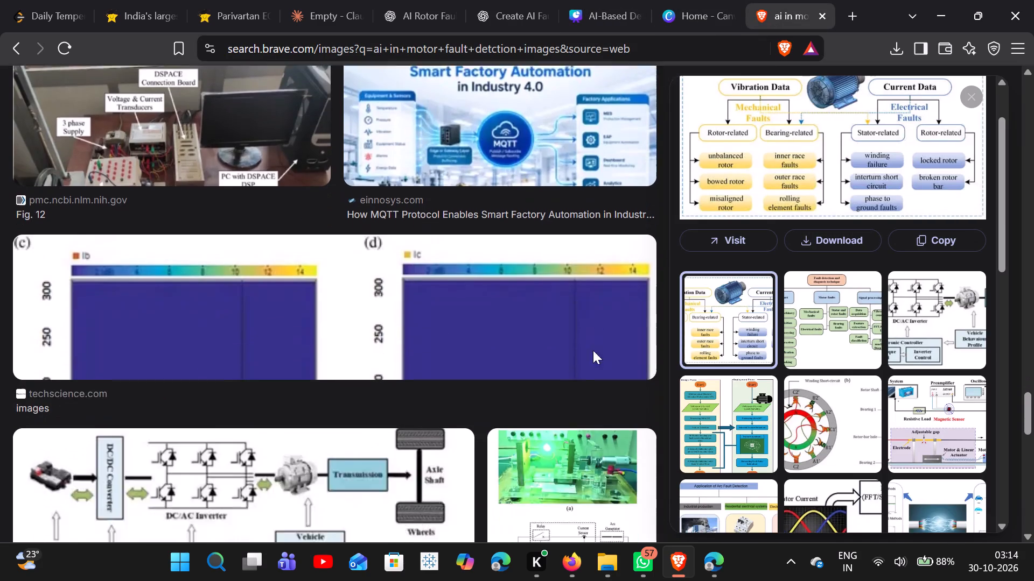
{"action": "scroll", "coordinate": [585, 343], "scroll_direction": "down", "scroll_amount": 4}
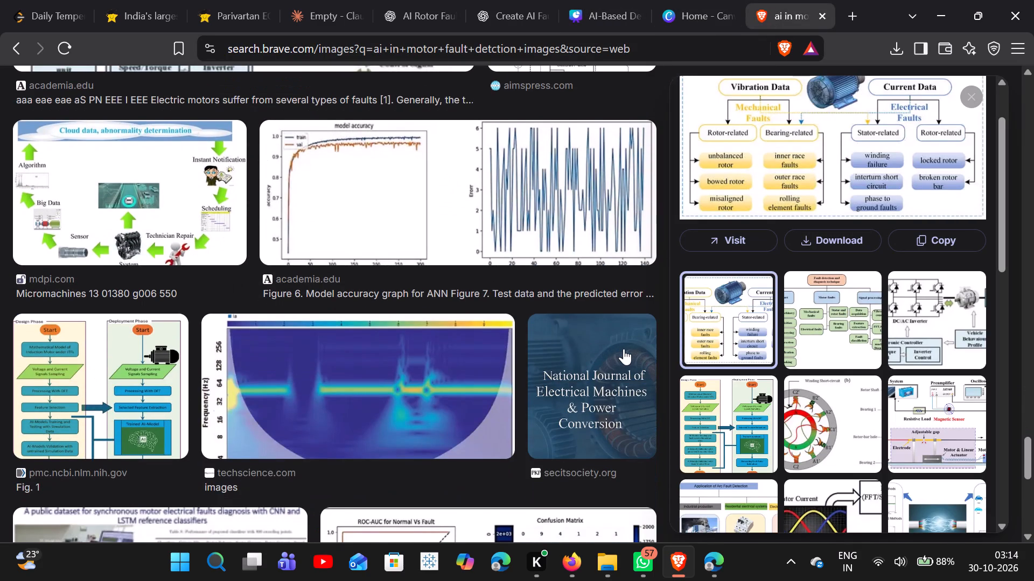
{"action": "scroll", "coordinate": [624, 349], "scroll_direction": "down", "scroll_amount": 6}
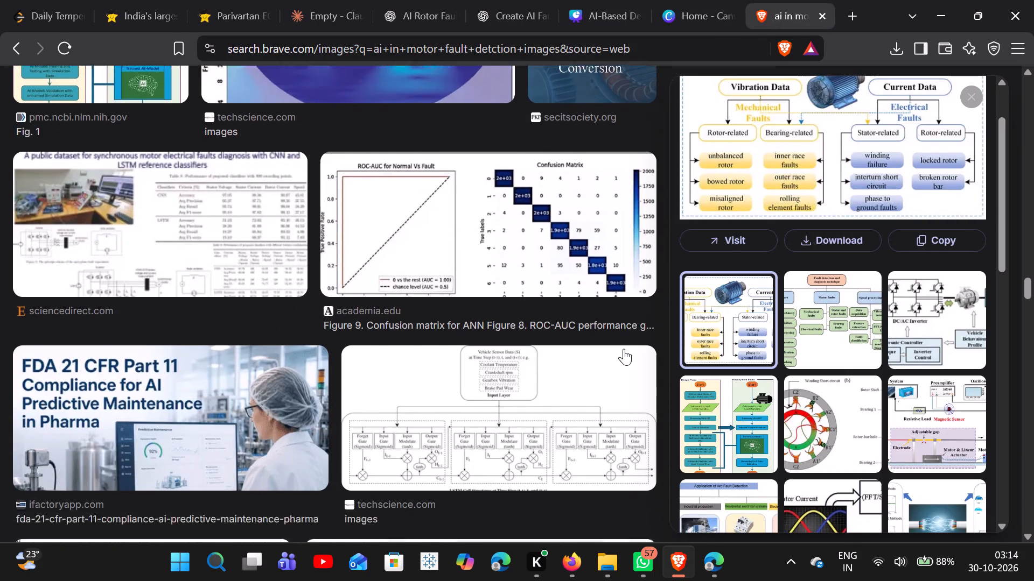
{"action": "scroll", "coordinate": [624, 349], "scroll_direction": "down", "scroll_amount": 4}
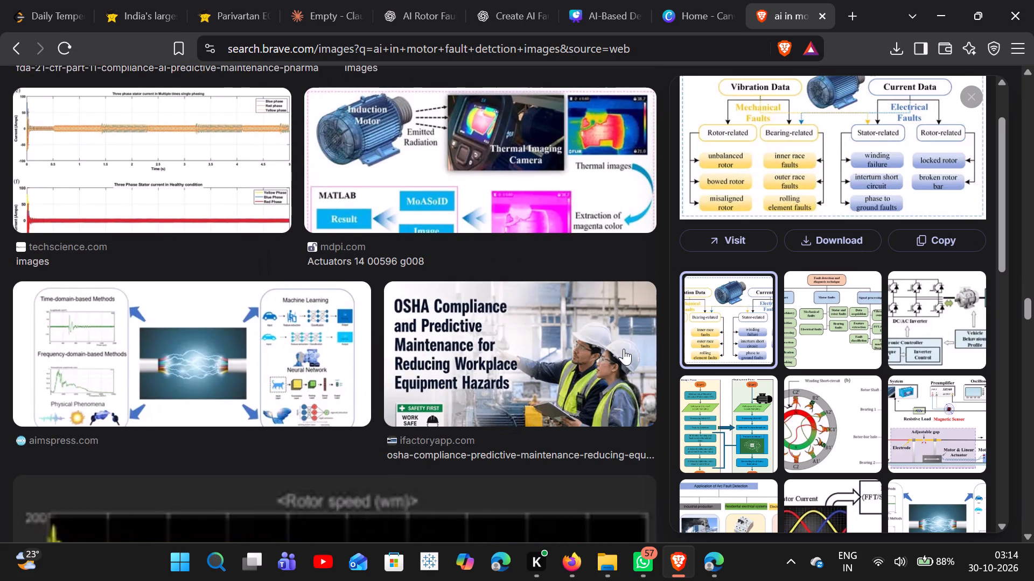
{"action": "scroll", "coordinate": [624, 349], "scroll_direction": "up", "scroll_amount": 4}
{"action": "scroll", "coordinate": [958, 312], "scroll_direction": "down", "scroll_amount": 3}
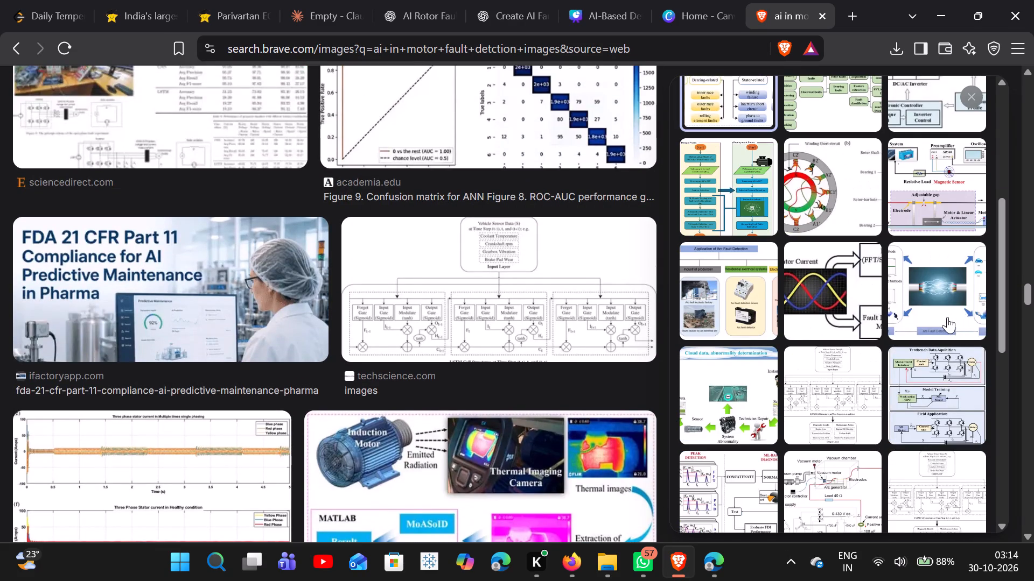
{"action": "left_click", "coordinate": [946, 317]}
{"action": "scroll", "coordinate": [927, 318], "scroll_direction": "down", "scroll_amount": 5}
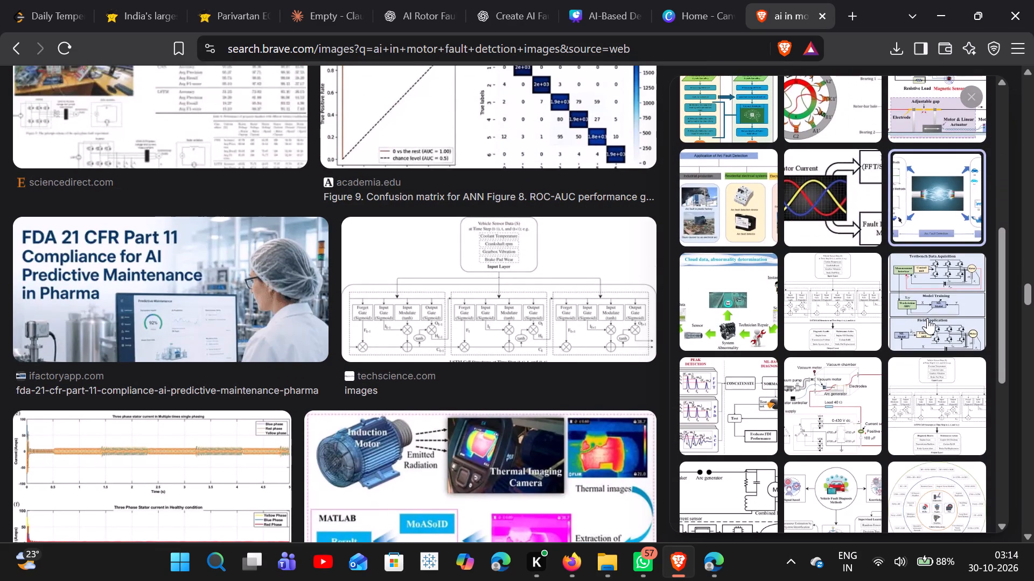
{"action": "scroll", "coordinate": [927, 318], "scroll_direction": "down", "scroll_amount": 5}
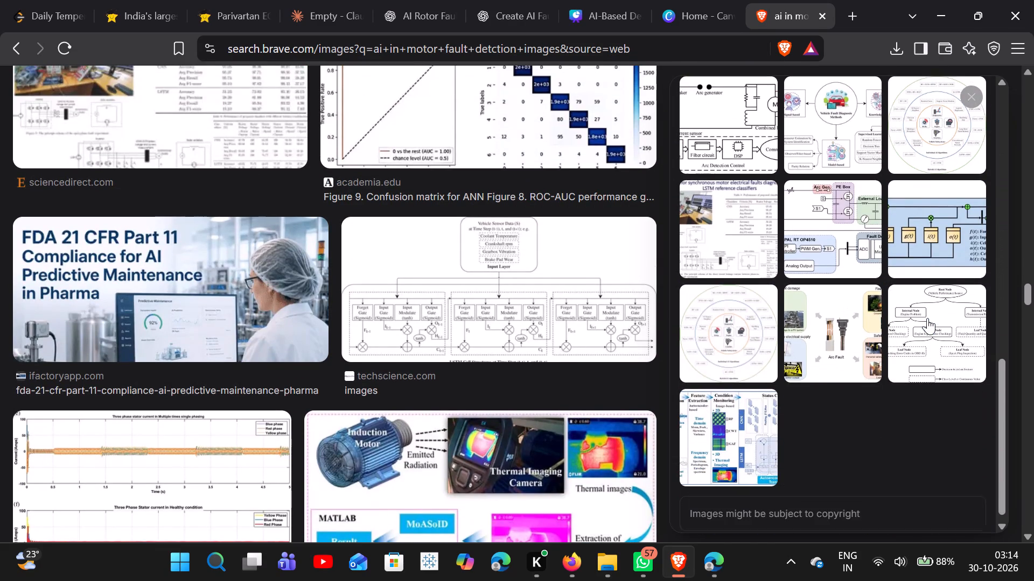
{"action": "scroll", "coordinate": [724, 387], "scroll_direction": "up", "scroll_amount": 1}
{"action": "scroll", "coordinate": [498, 325], "scroll_direction": "up", "scroll_amount": 9}
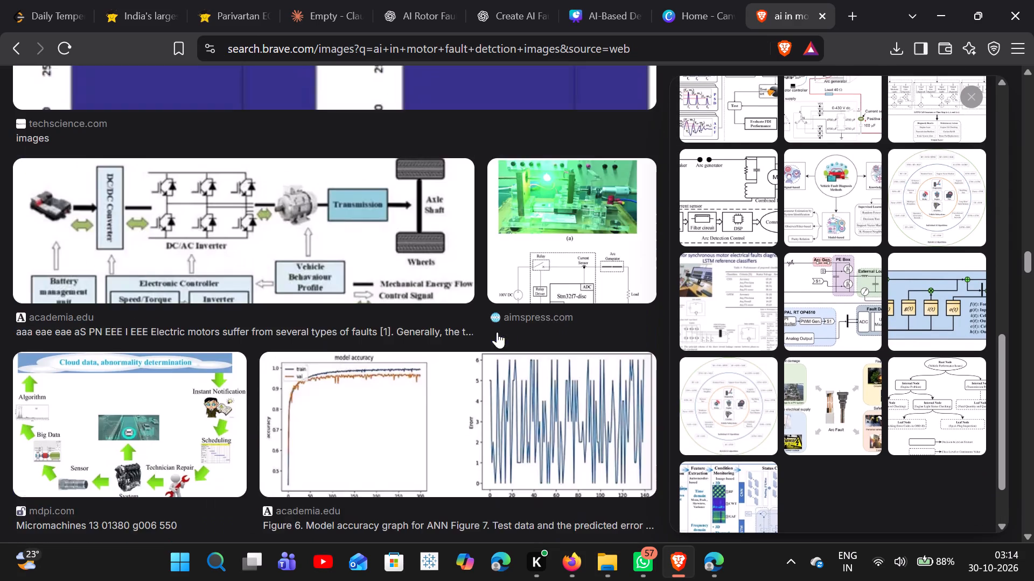
{"action": "scroll", "coordinate": [512, 336], "scroll_direction": "up", "scroll_amount": 12}
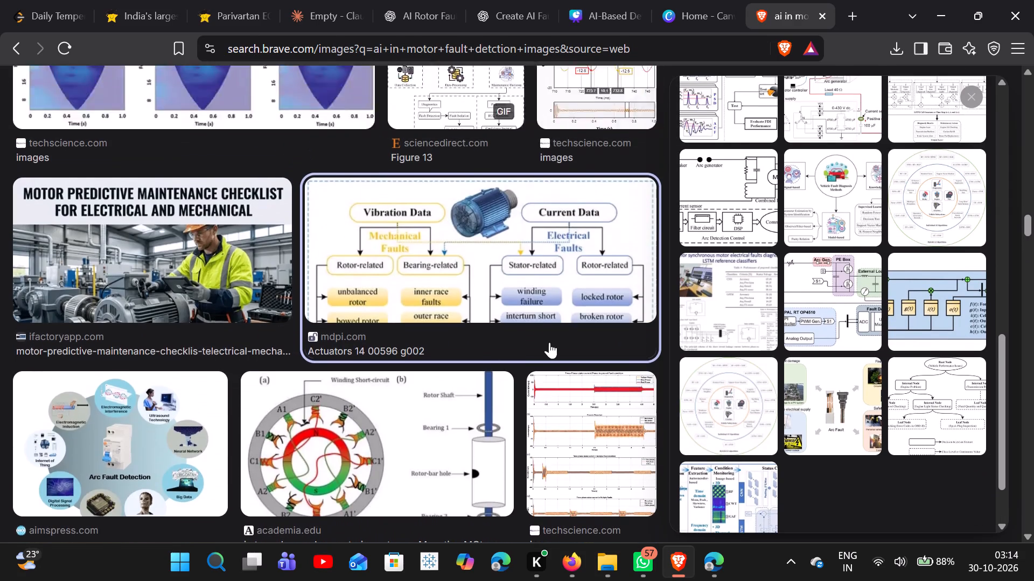
{"action": "scroll", "coordinate": [549, 342], "scroll_direction": "up", "scroll_amount": 9}
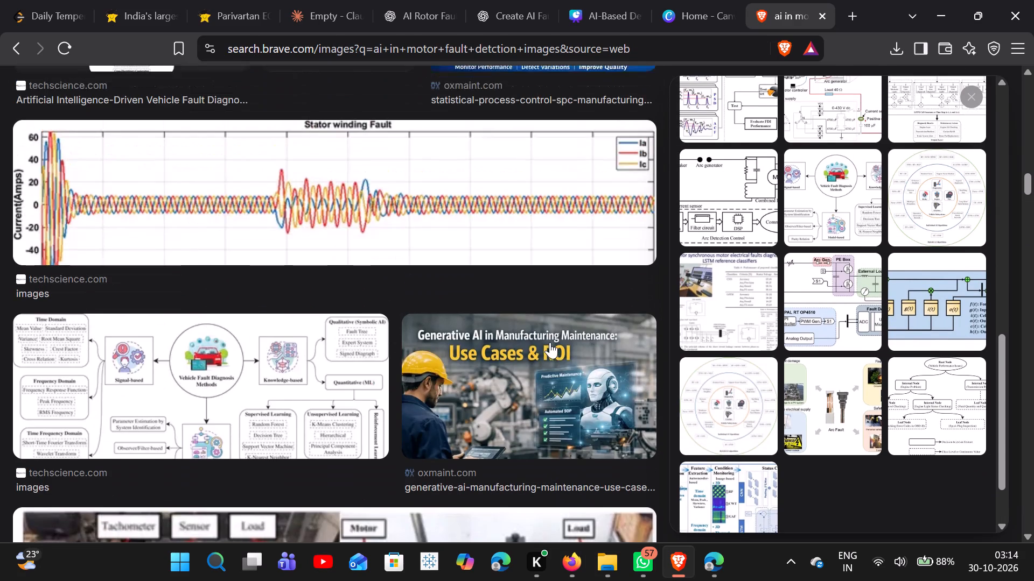
{"action": "scroll", "coordinate": [550, 342], "scroll_direction": "down", "scroll_amount": 2}
{"action": "scroll", "coordinate": [550, 342], "scroll_direction": "up", "scroll_amount": 8}
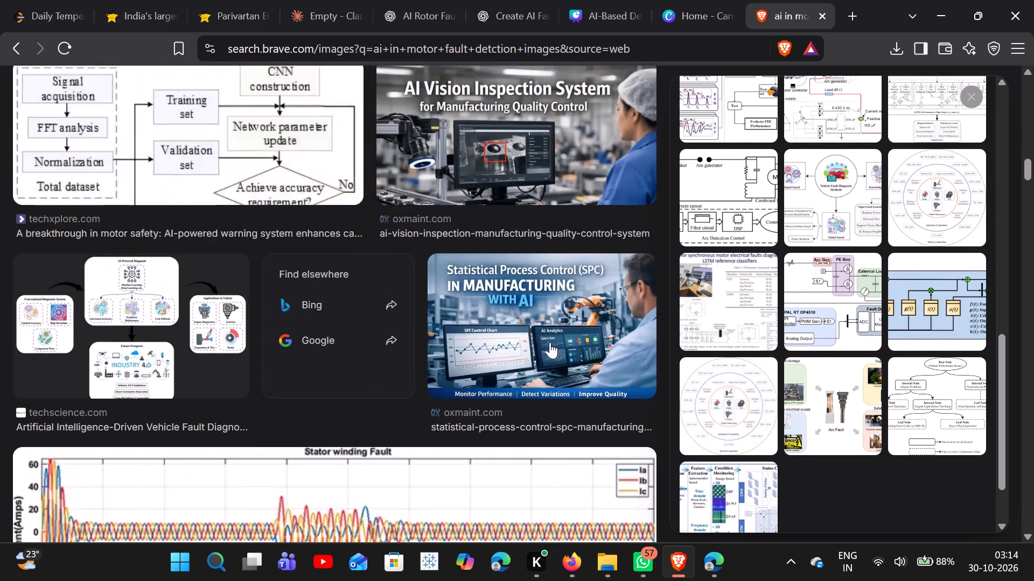
{"action": "scroll", "coordinate": [550, 342], "scroll_direction": "up", "scroll_amount": 6}
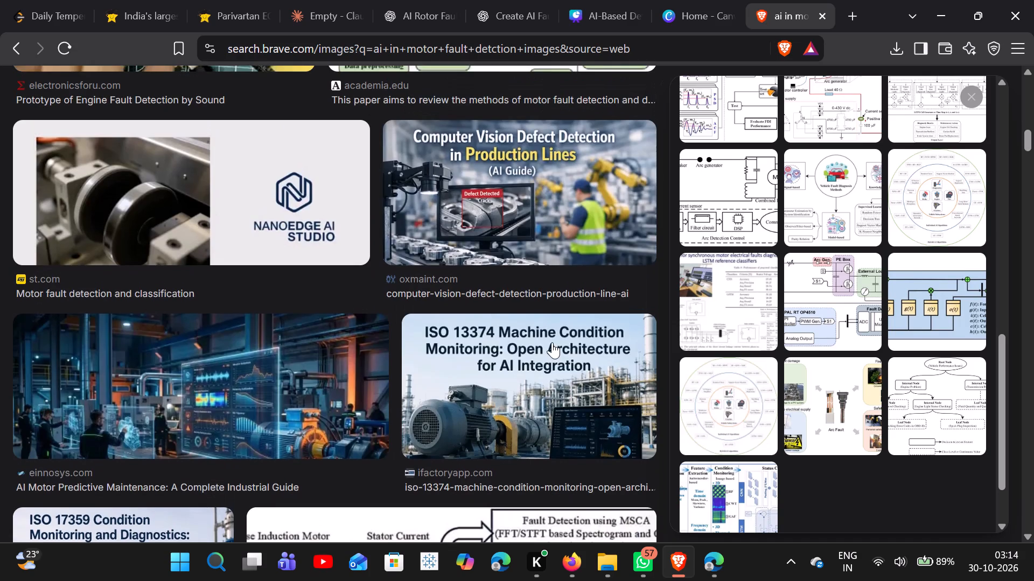
{"action": "scroll", "coordinate": [552, 342], "scroll_direction": "up", "scroll_amount": 6}
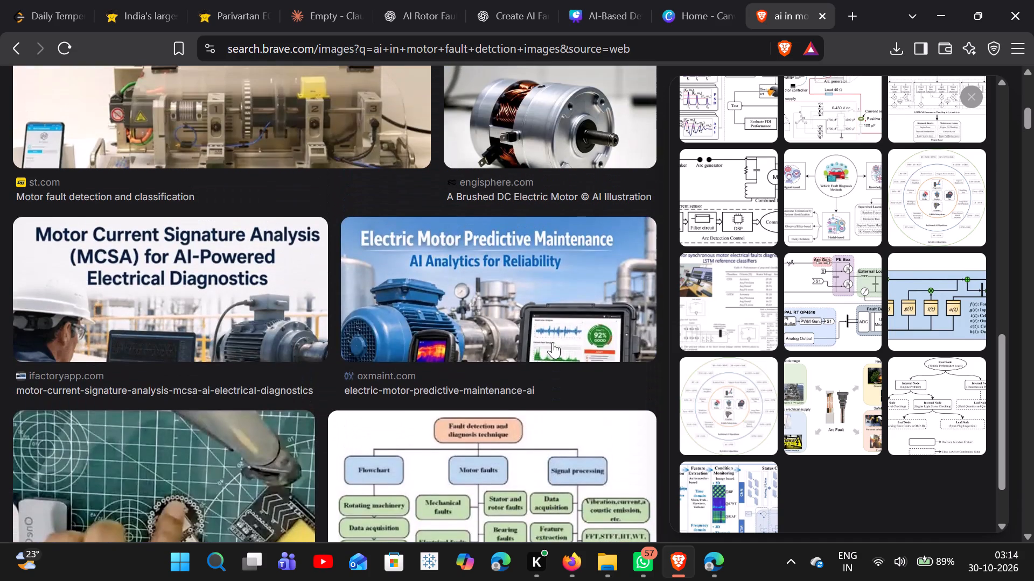
{"action": "scroll", "coordinate": [553, 342], "scroll_direction": "up", "scroll_amount": 3}
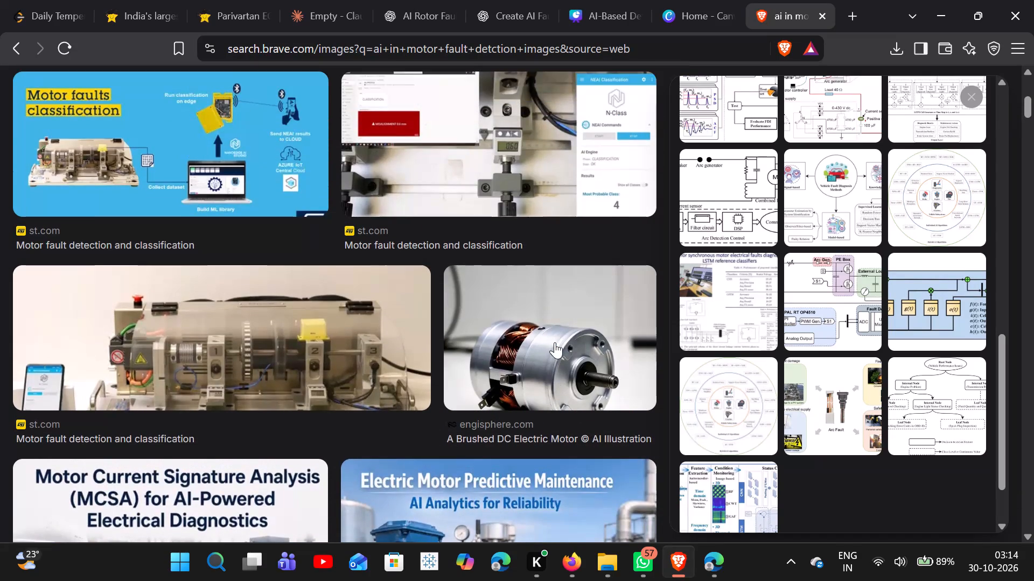
{"action": "scroll", "coordinate": [555, 342], "scroll_direction": "up", "scroll_amount": 3}
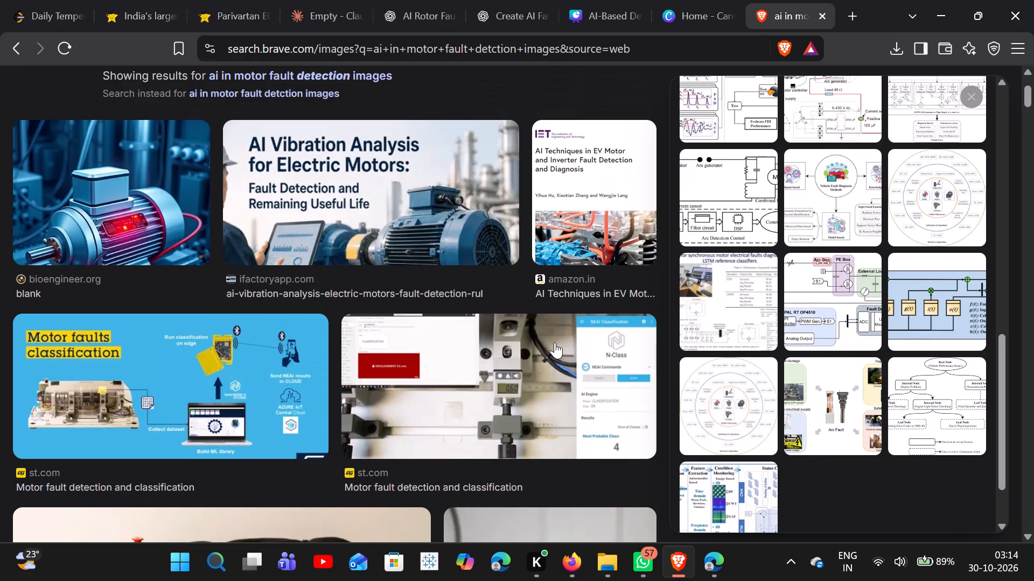
{"action": "scroll", "coordinate": [555, 342], "scroll_direction": "up", "scroll_amount": 2}
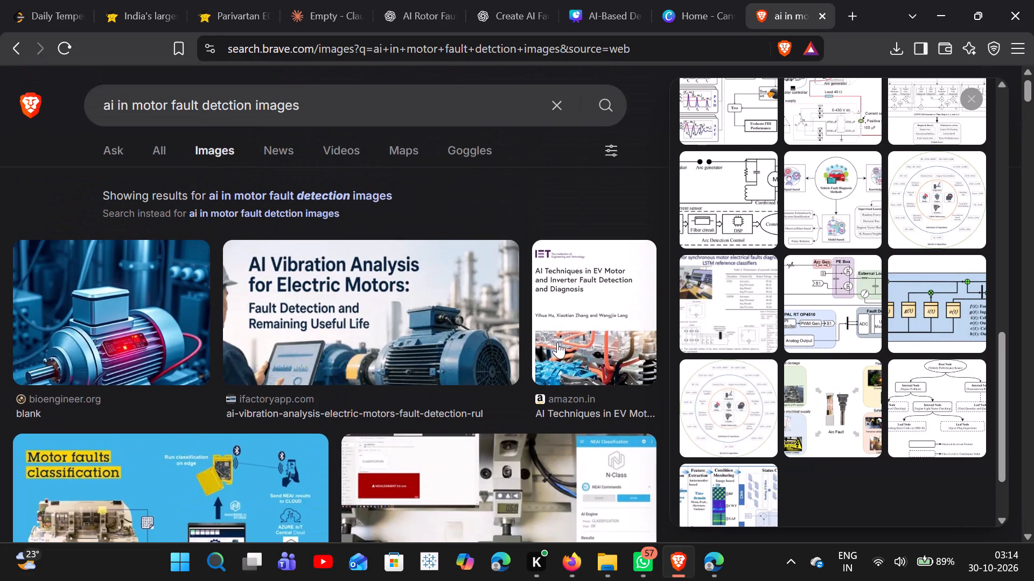
{"action": "scroll", "coordinate": [560, 341], "scroll_direction": "down", "scroll_amount": 1}
Preview the blue motor result, open the related powerprognosis.com picture of a glowing motor with an ALERT sign, and copy it.
{"action": "left_click", "coordinate": [155, 240]}
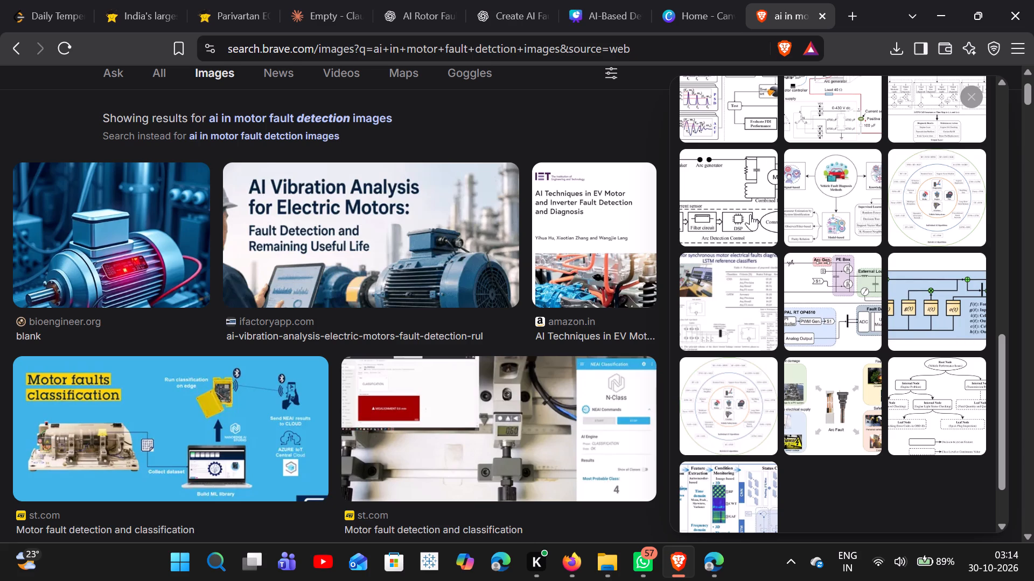
{"action": "scroll", "coordinate": [749, 214], "scroll_direction": "up", "scroll_amount": 14}
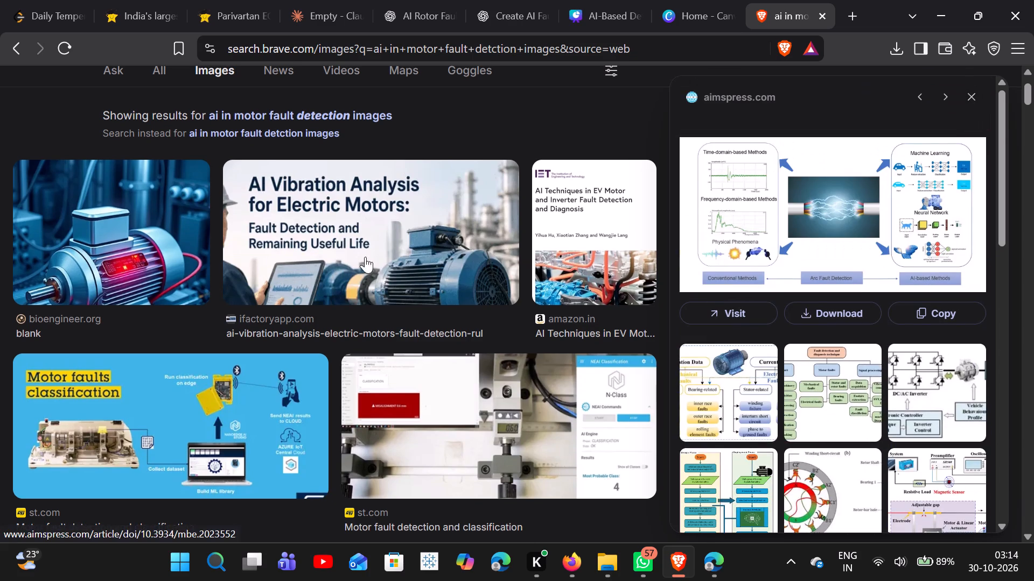
{"action": "left_click", "coordinate": [179, 241]}
{"action": "scroll", "coordinate": [793, 329], "scroll_direction": "down", "scroll_amount": 2}
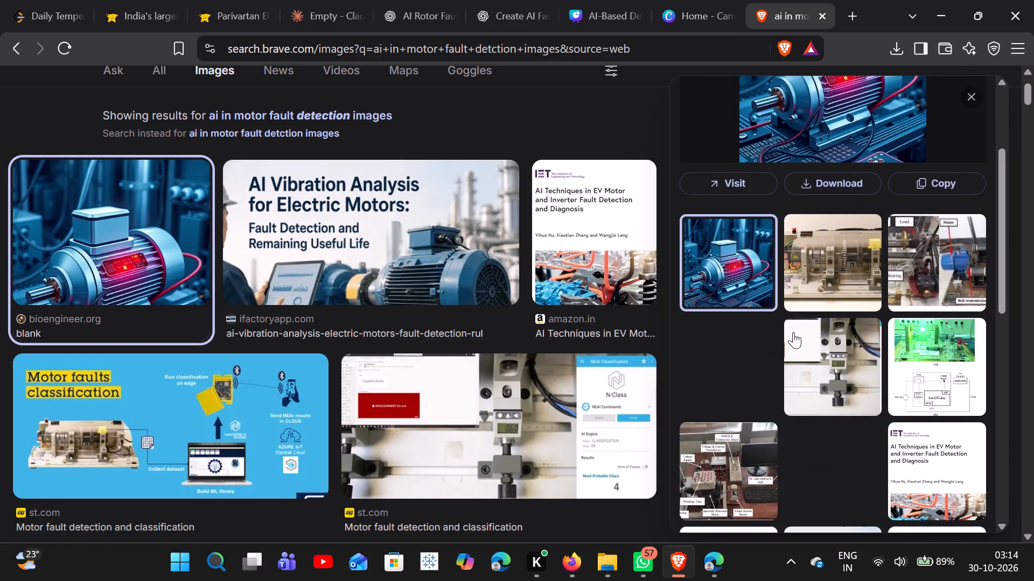
{"action": "scroll", "coordinate": [793, 332], "scroll_direction": "down", "scroll_amount": 3}
{"action": "scroll", "coordinate": [793, 332], "scroll_direction": "up", "scroll_amount": 1}
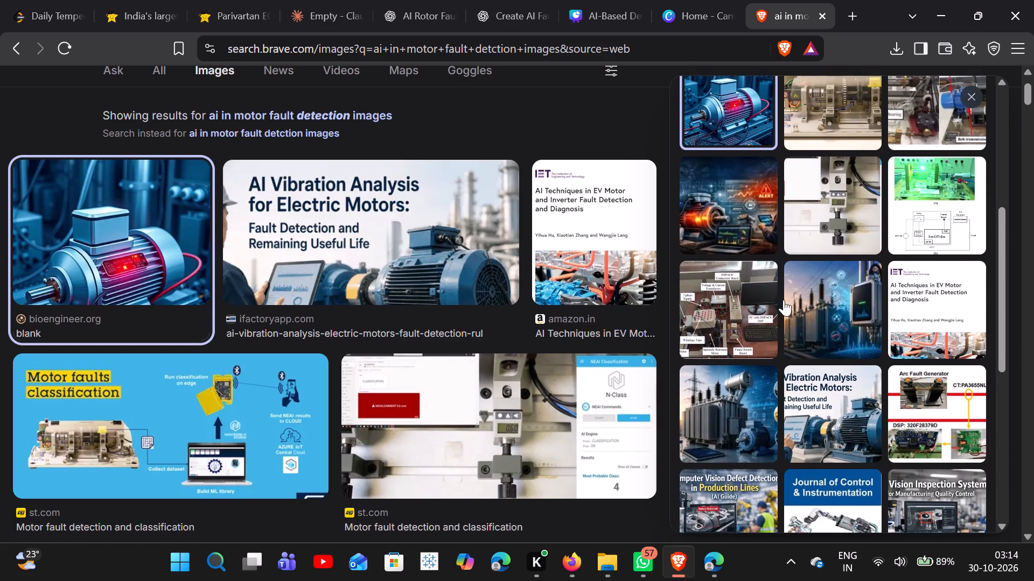
{"action": "left_click", "coordinate": [746, 217]}
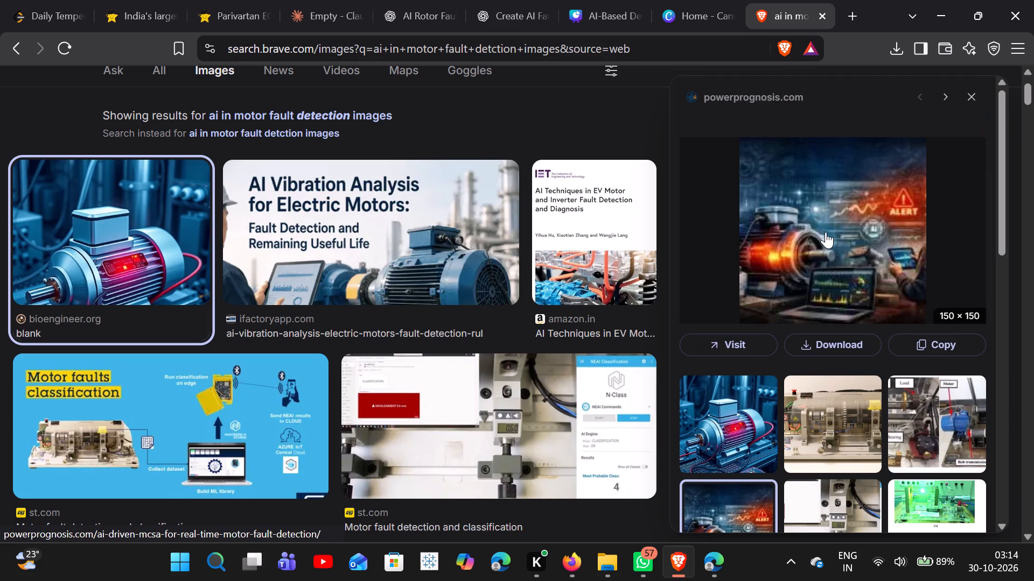
{"action": "right_click", "coordinate": [830, 218]}
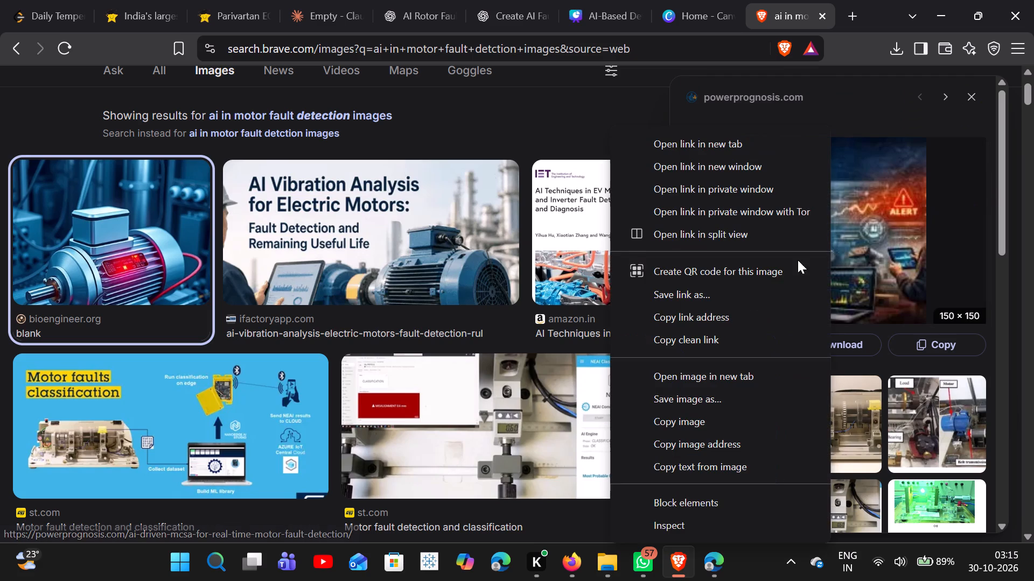
{"action": "left_click", "coordinate": [692, 421]}
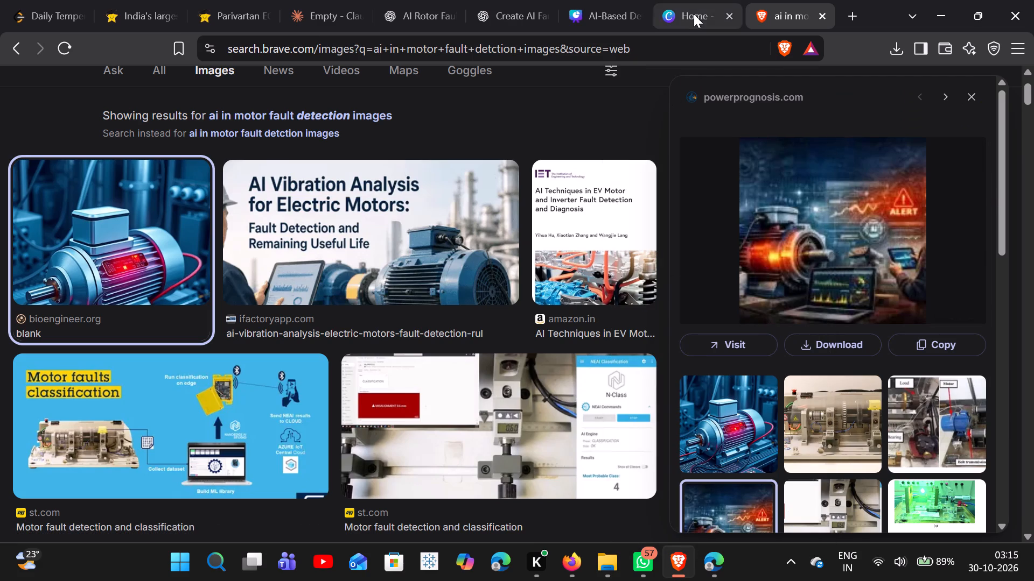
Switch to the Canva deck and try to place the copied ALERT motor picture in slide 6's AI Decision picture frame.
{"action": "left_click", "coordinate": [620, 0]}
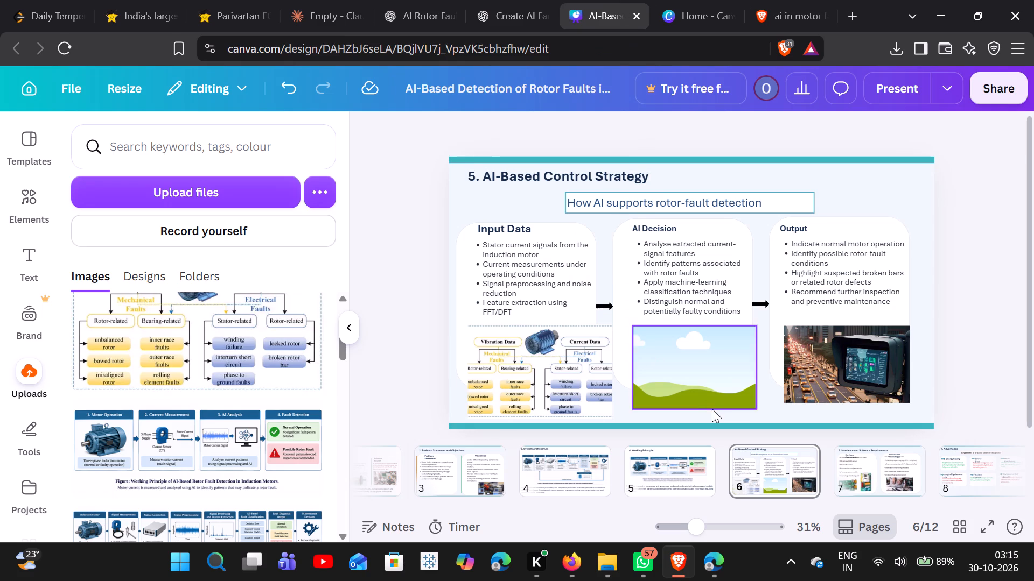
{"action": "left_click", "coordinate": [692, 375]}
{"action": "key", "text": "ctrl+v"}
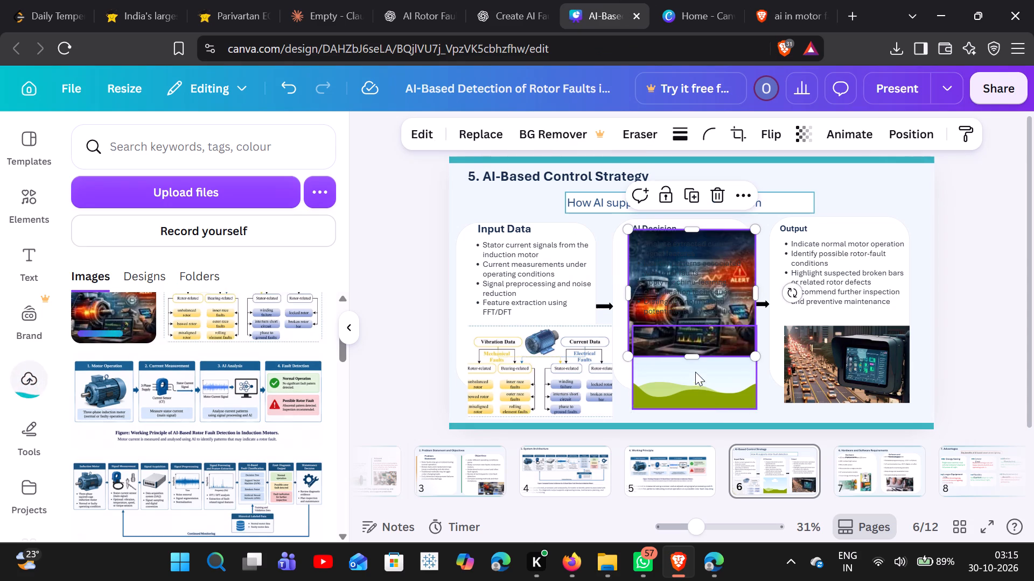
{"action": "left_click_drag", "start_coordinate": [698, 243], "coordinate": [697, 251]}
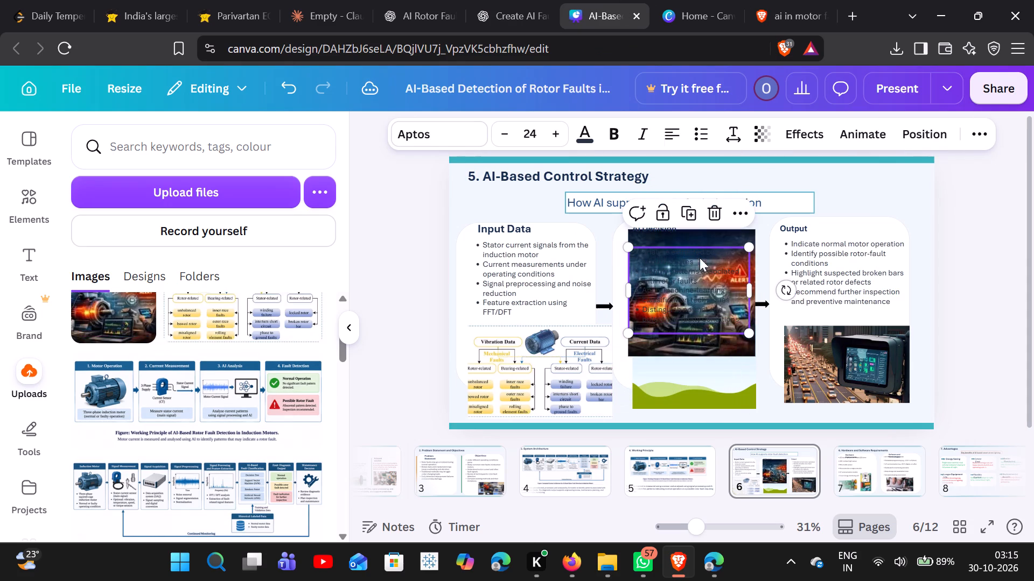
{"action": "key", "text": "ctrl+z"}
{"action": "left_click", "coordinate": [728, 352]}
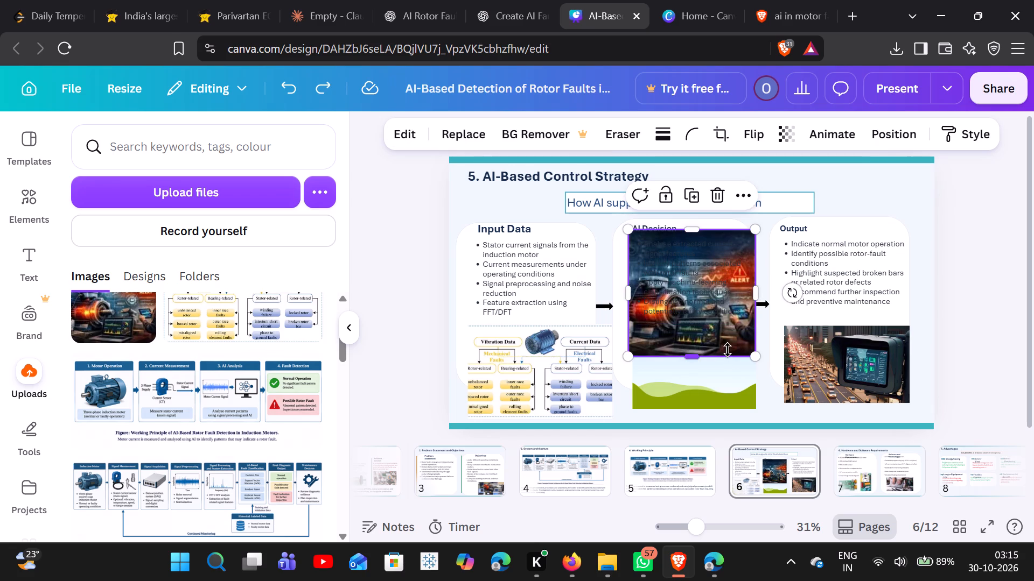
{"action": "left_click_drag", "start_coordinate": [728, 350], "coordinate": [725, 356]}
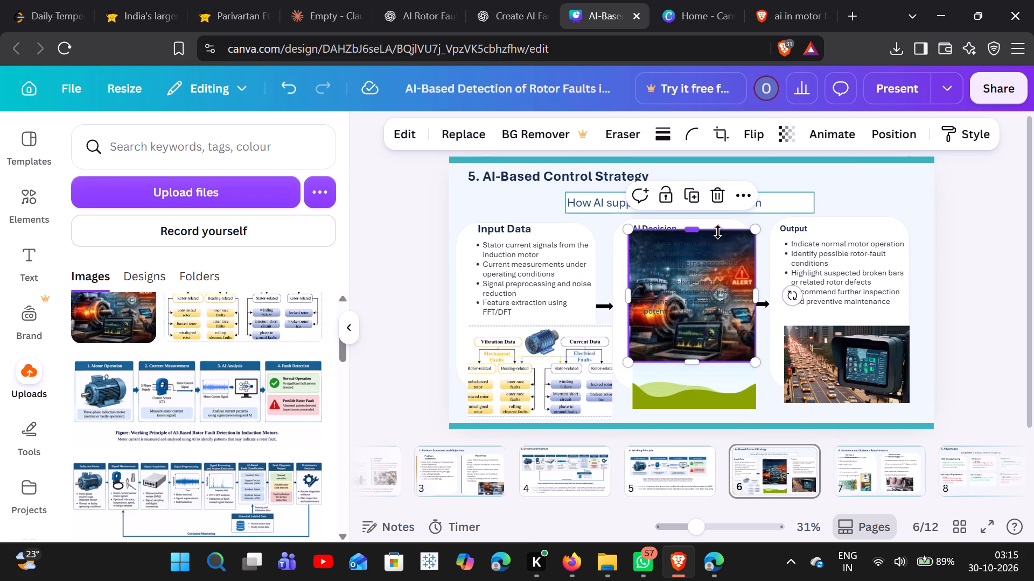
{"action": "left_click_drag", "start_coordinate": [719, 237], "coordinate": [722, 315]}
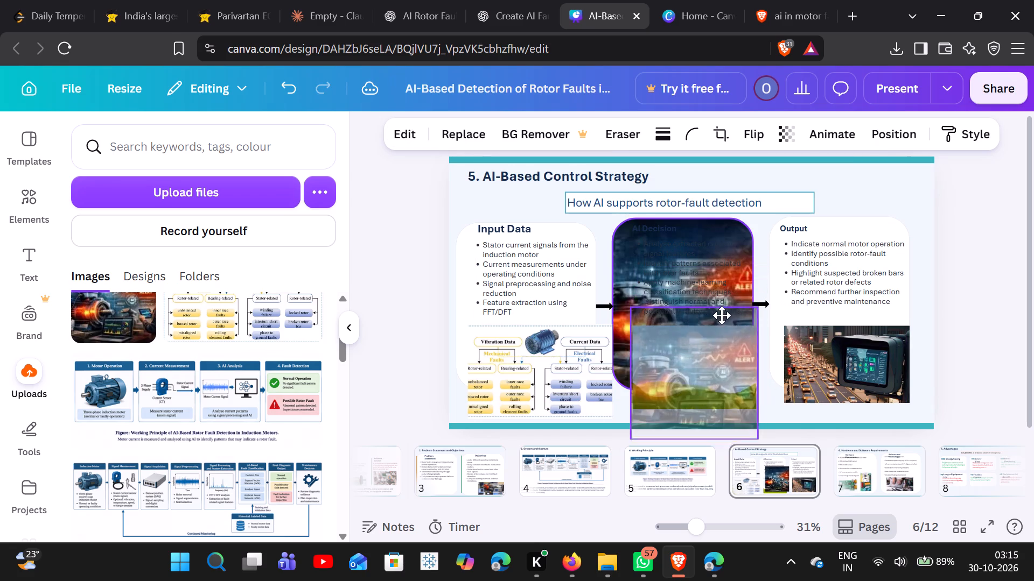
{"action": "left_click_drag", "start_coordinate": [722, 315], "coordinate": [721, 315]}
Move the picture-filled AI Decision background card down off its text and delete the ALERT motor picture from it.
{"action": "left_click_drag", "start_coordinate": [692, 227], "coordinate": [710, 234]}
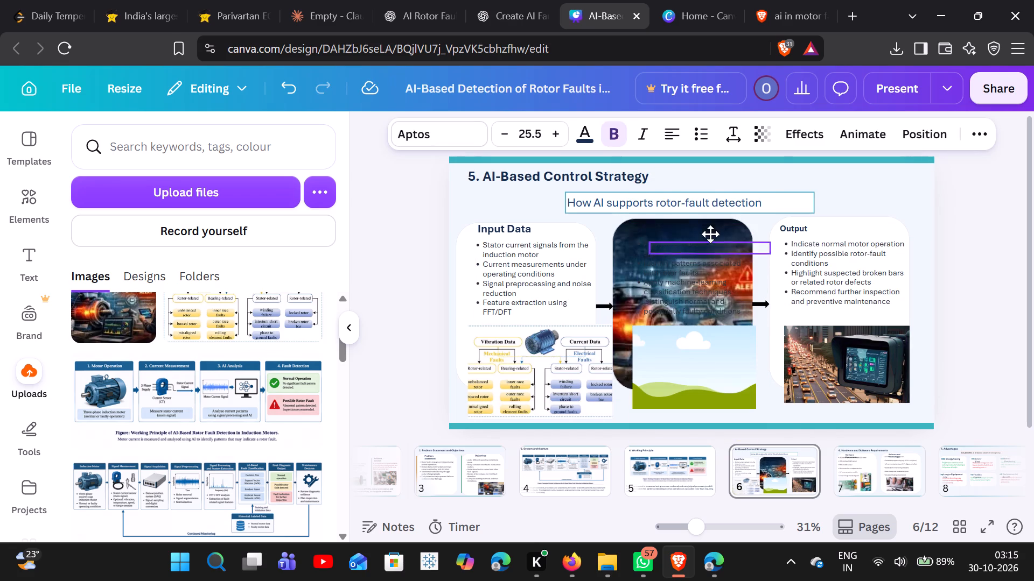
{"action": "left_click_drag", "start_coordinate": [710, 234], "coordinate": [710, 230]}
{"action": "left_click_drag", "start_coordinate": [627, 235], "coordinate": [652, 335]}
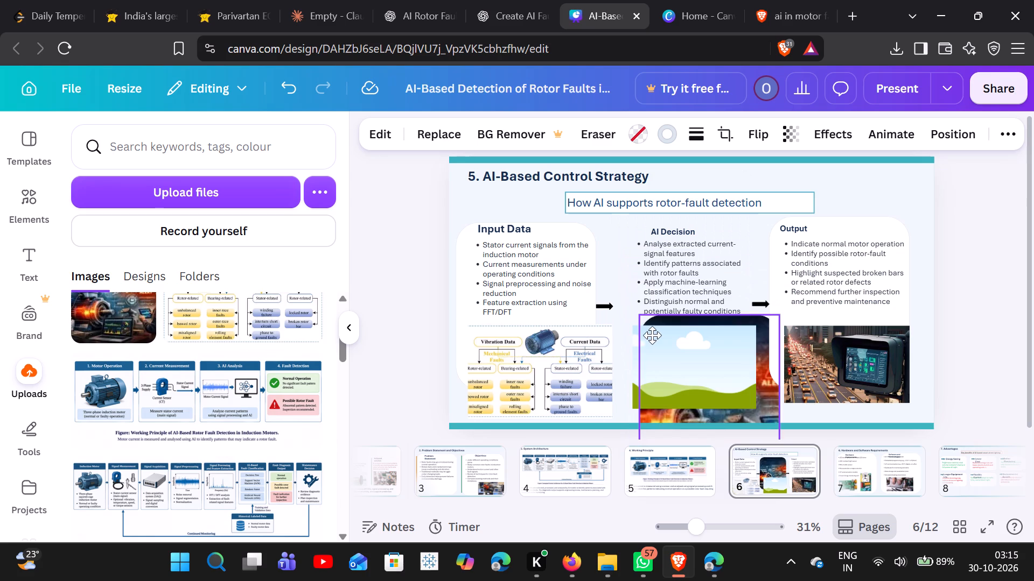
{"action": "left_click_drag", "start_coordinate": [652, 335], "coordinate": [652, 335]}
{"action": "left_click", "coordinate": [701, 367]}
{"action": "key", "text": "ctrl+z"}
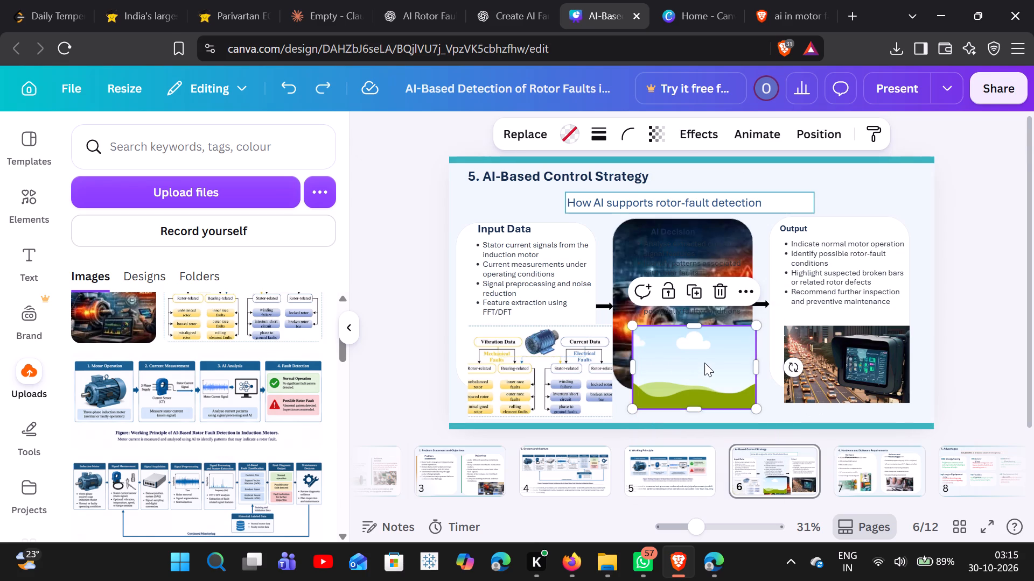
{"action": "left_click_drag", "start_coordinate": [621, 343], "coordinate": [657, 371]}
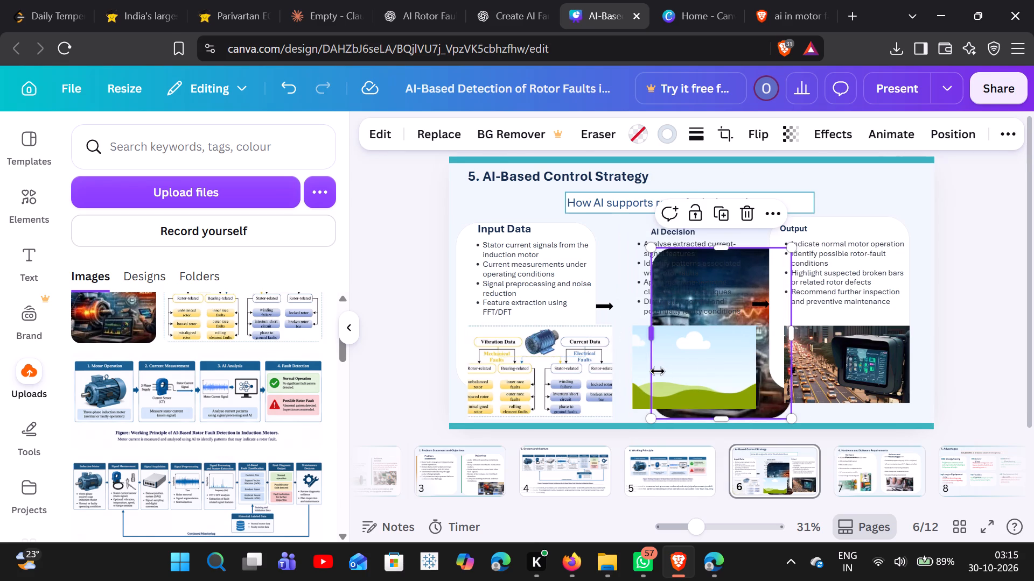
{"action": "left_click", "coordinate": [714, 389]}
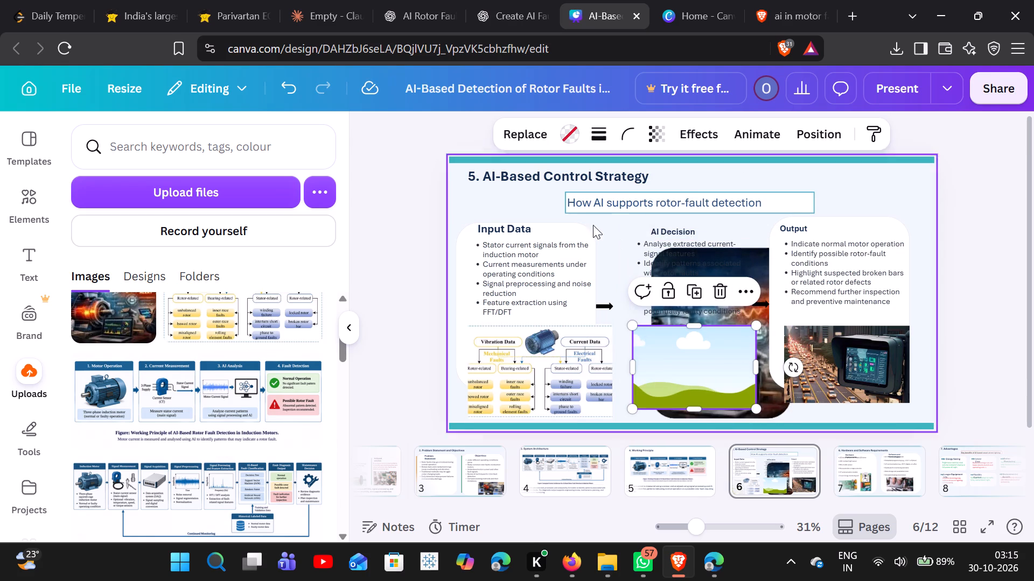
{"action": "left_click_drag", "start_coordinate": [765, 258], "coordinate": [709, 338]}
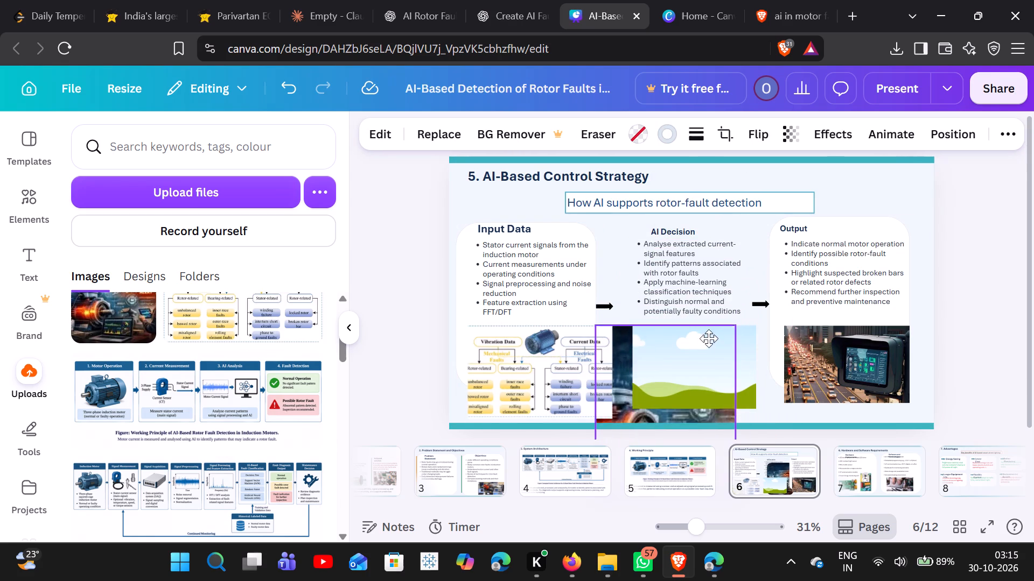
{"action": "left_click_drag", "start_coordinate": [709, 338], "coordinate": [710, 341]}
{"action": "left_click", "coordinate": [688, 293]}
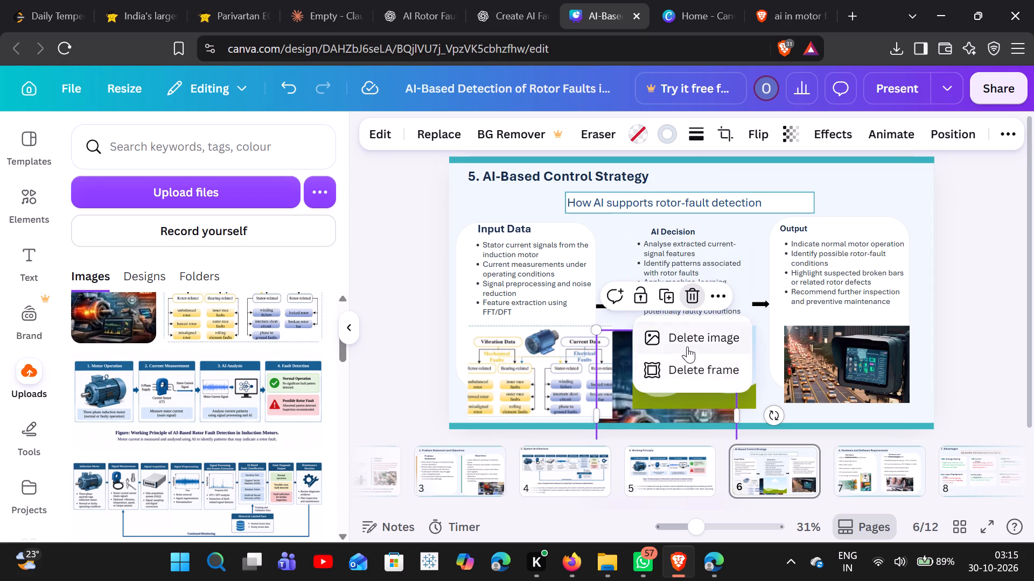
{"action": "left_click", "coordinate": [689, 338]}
Paste the ALERT motor picture again and fill the AI Decision picture frame with its uploaded copy.
{"action": "left_click", "coordinate": [693, 368]}
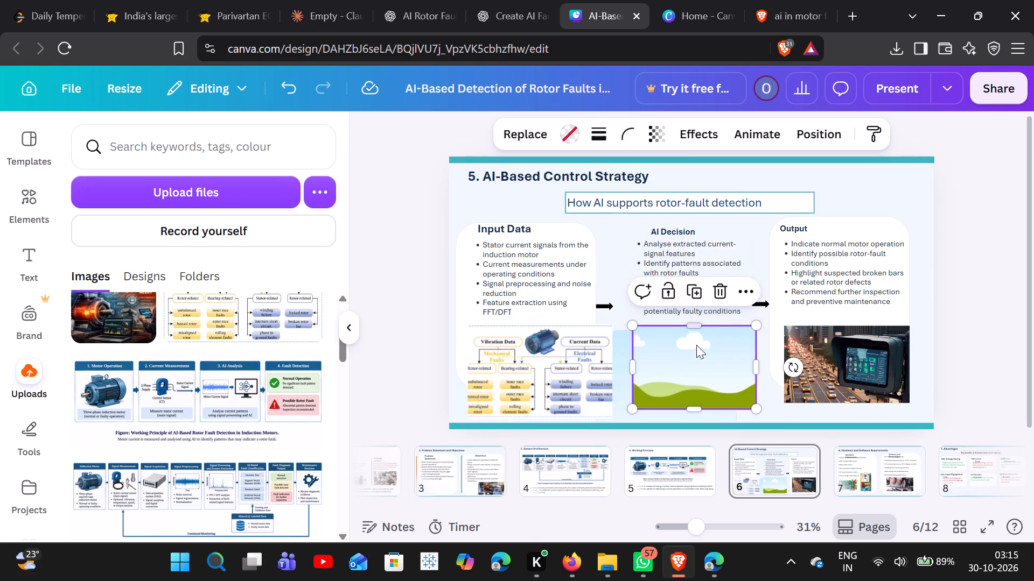
{"action": "left_click", "coordinate": [697, 350]}
{"action": "key", "text": "ctrl+v"}
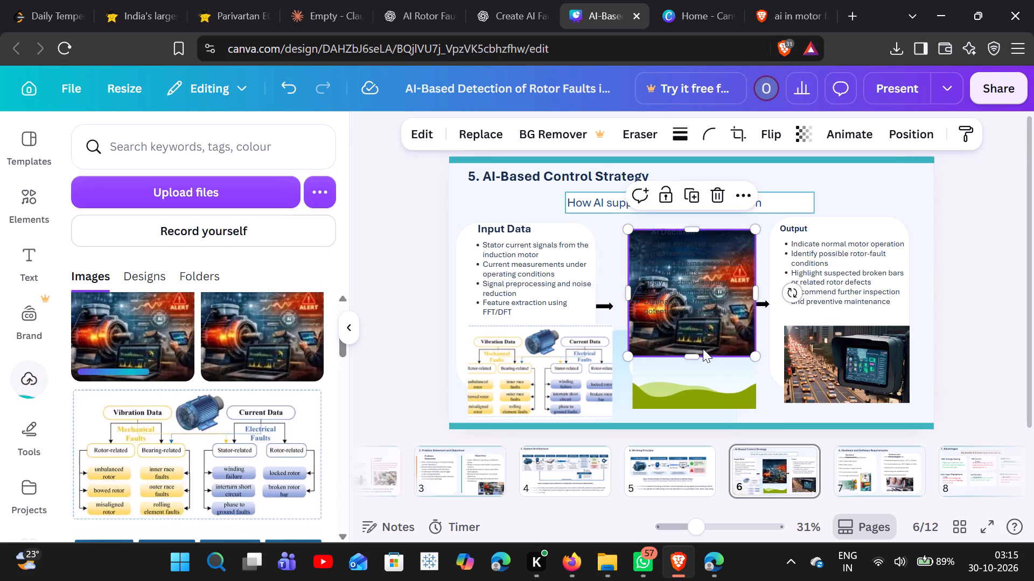
{"action": "left_click_drag", "start_coordinate": [714, 351], "coordinate": [729, 315]}
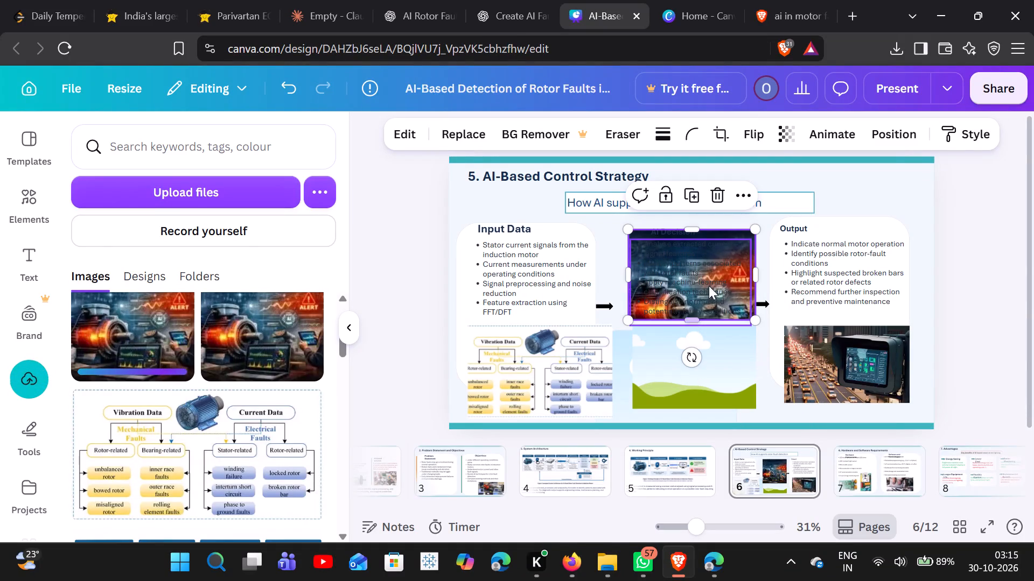
{"action": "left_click", "coordinate": [707, 369]}
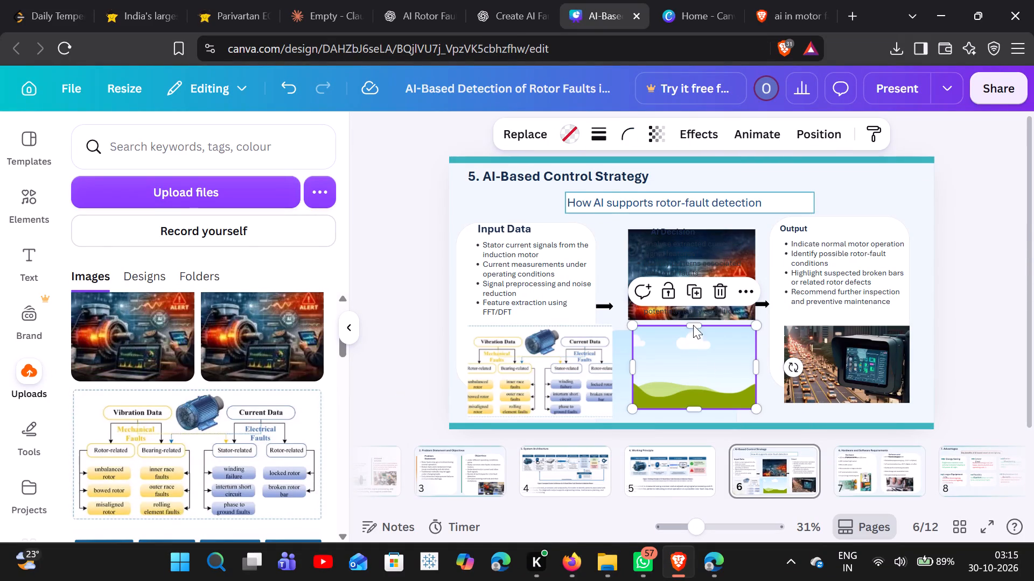
{"action": "left_click", "coordinate": [534, 134]}
{"action": "left_click", "coordinate": [270, 348]}
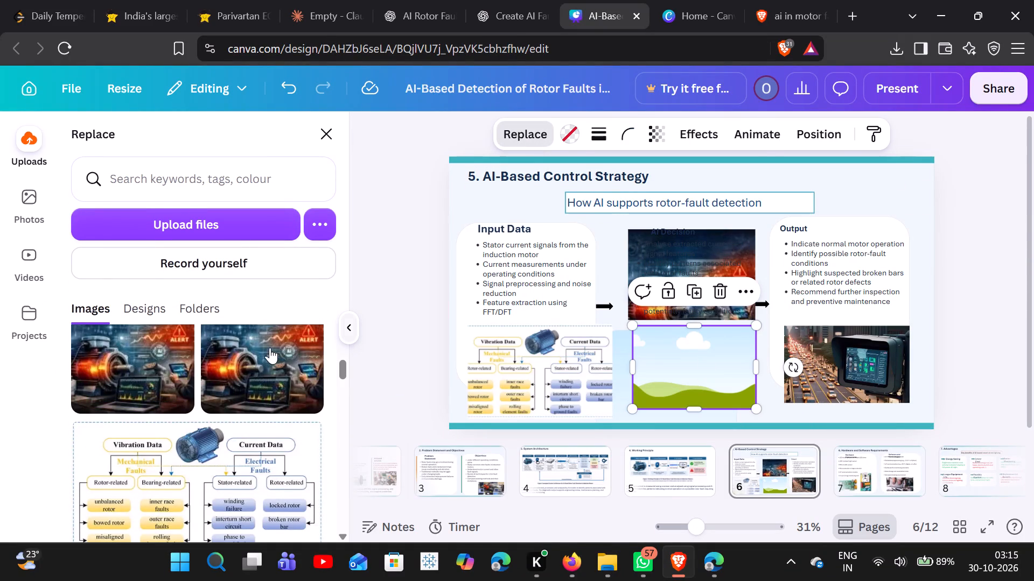
Delete the loose ALERT motor picture covering the AI Decision bullet text on slide 6.
{"action": "left_click", "coordinate": [749, 232]}
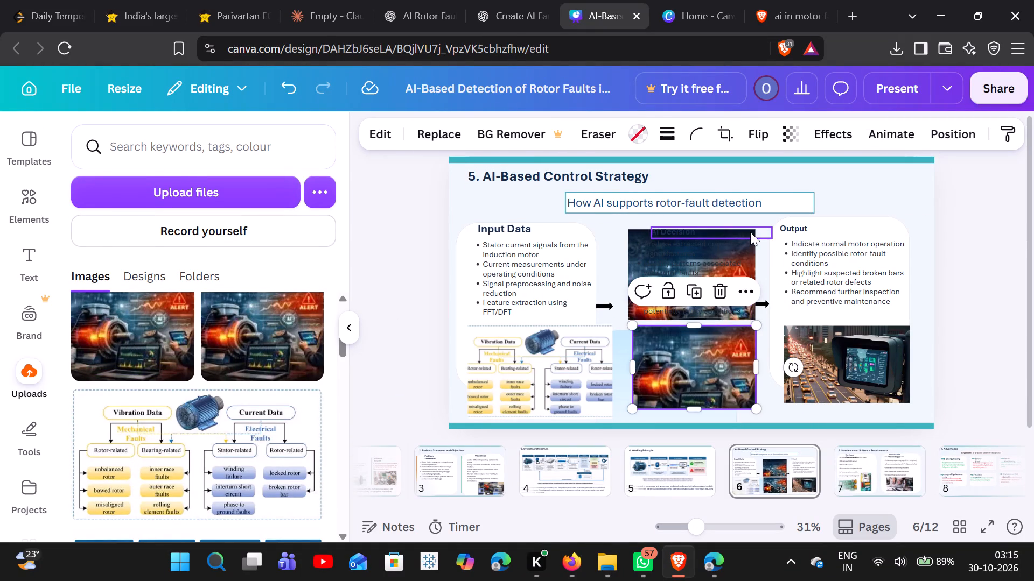
{"action": "left_click", "coordinate": [750, 269]}
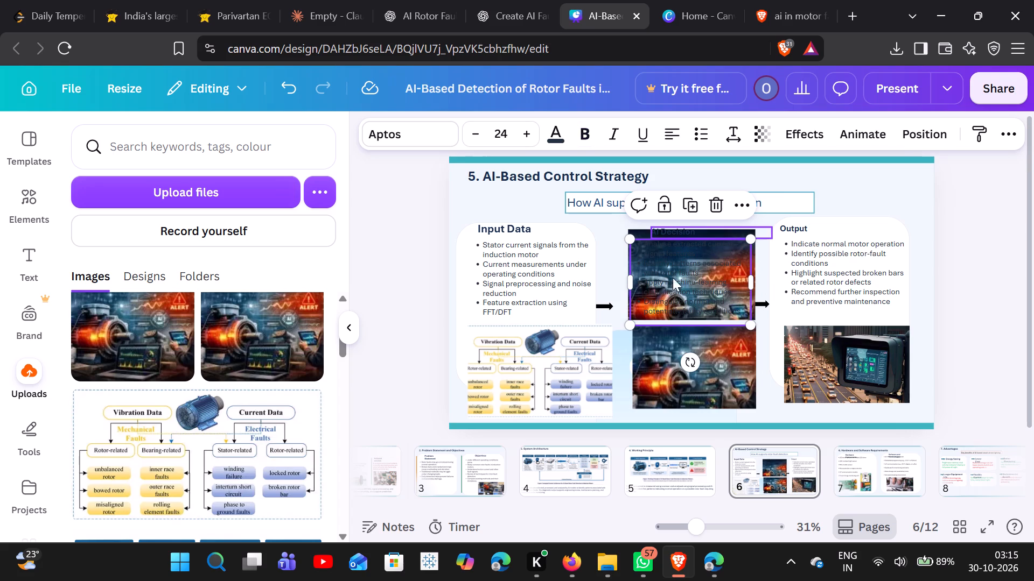
{"action": "left_click", "coordinate": [628, 232]}
{"action": "left_click_drag", "start_coordinate": [634, 231], "coordinate": [651, 254]}
{"action": "left_click", "coordinate": [637, 250]}
{"action": "left_click", "coordinate": [724, 199]}
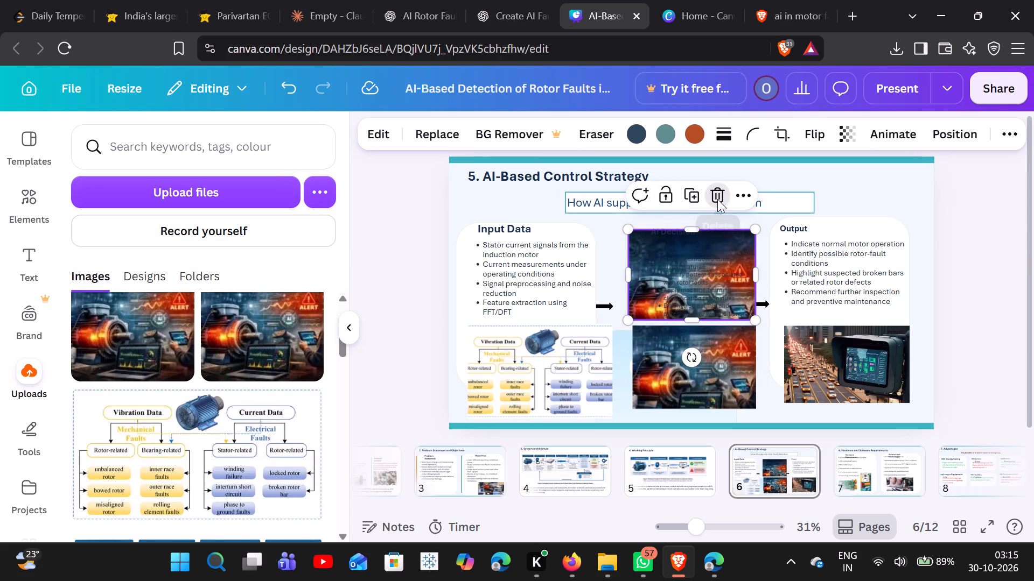
Scale the AI Decision bullet text to size 23.1 and position it just above the motor picture.
{"action": "left_click_drag", "start_coordinate": [698, 294], "coordinate": [689, 281]}
{"action": "left_click_drag", "start_coordinate": [743, 311], "coordinate": [754, 332]}
{"action": "left_click", "coordinate": [754, 332]}
{"action": "left_click_drag", "start_coordinate": [707, 286], "coordinate": [692, 280]}
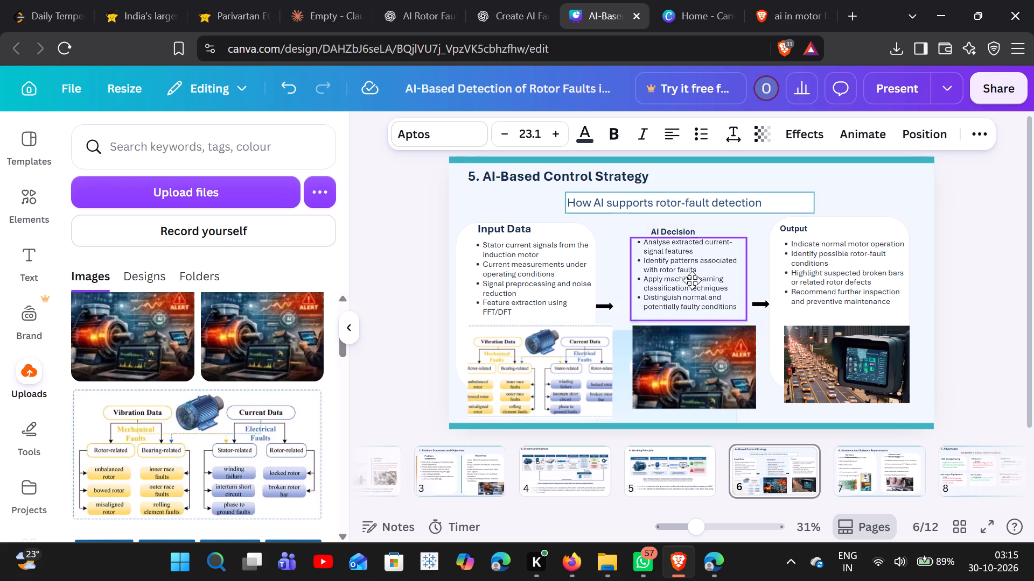
{"action": "left_click_drag", "start_coordinate": [692, 280], "coordinate": [696, 281]}
Move the AI Decision heading slightly left and up so it sits above its bullet text.
{"action": "left_click_drag", "start_coordinate": [660, 230], "coordinate": [659, 229]}
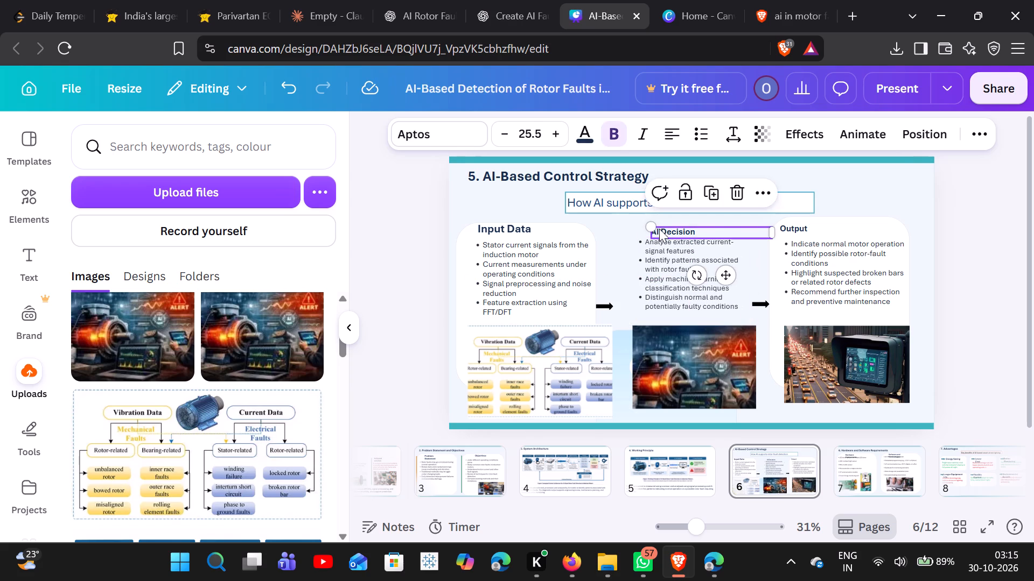
{"action": "left_click_drag", "start_coordinate": [659, 229], "coordinate": [653, 227]}
{"action": "left_click_drag", "start_coordinate": [718, 230], "coordinate": [707, 228]}
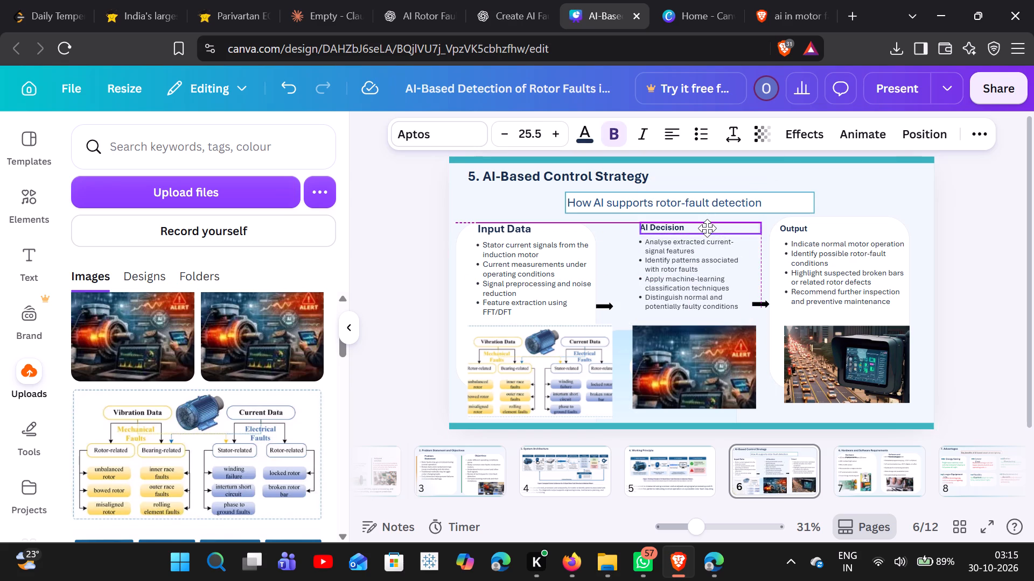
{"action": "left_click_drag", "start_coordinate": [707, 228], "coordinate": [711, 227]}
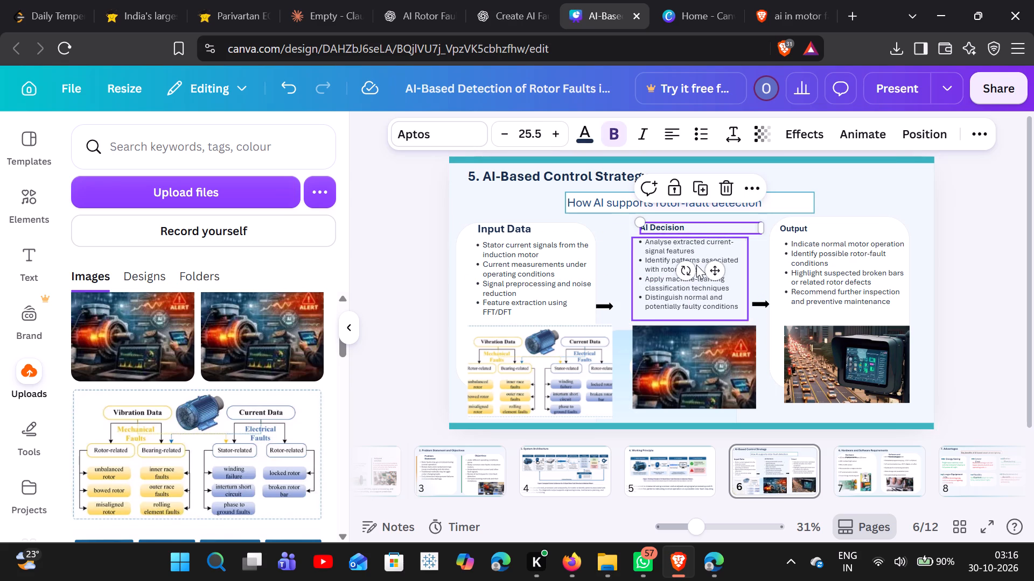
{"action": "left_click", "coordinate": [671, 299]}
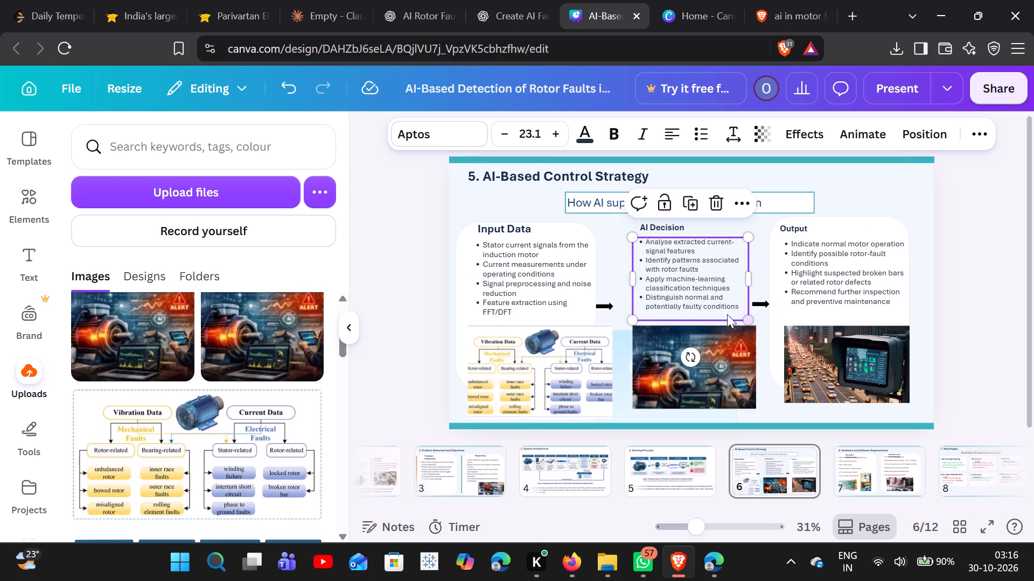
Change slide 6's background colour to white (#ffffff).
{"action": "left_click", "coordinate": [761, 265]}
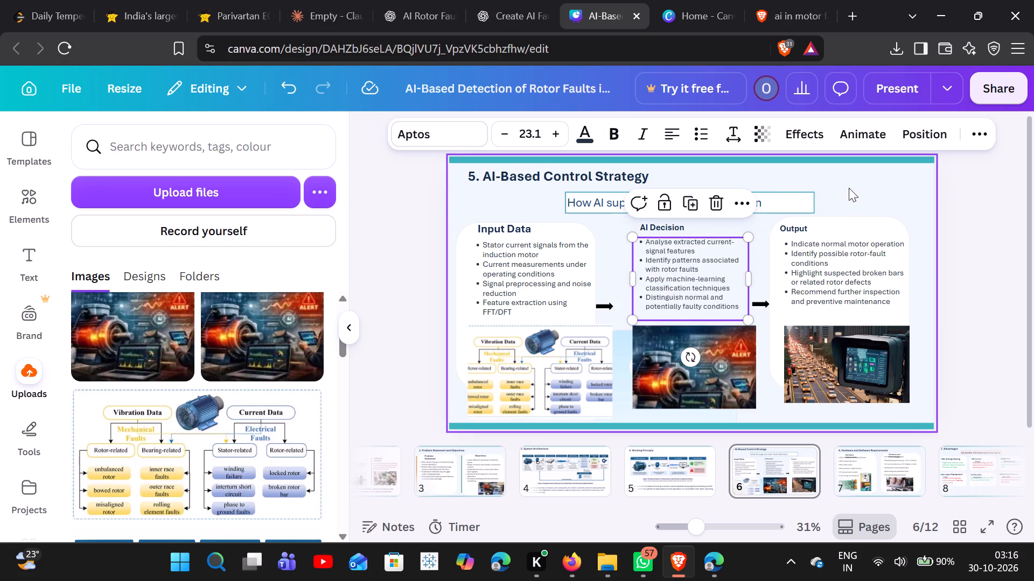
{"action": "left_click", "coordinate": [849, 188]}
{"action": "left_click", "coordinate": [683, 137]}
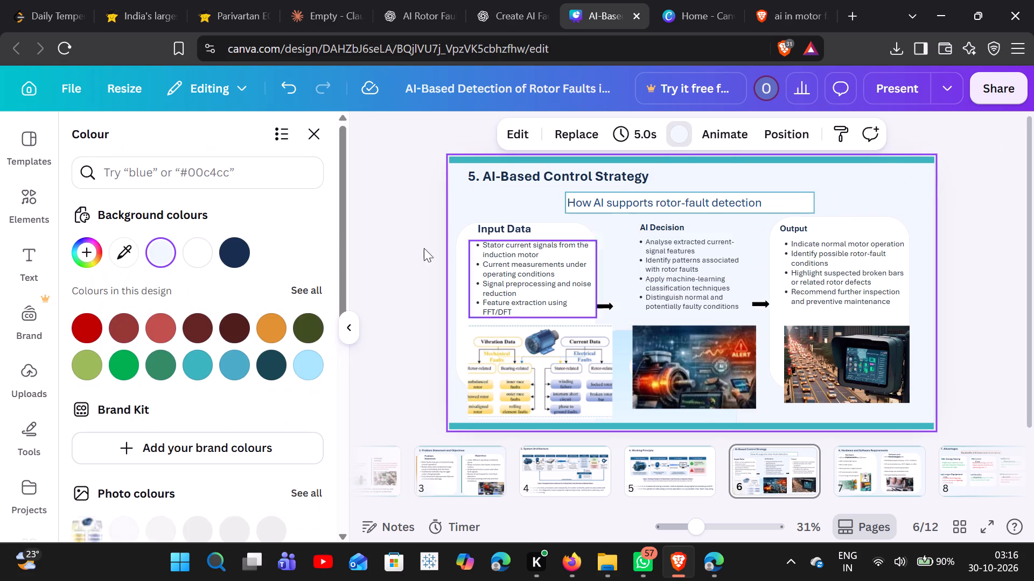
{"action": "left_click", "coordinate": [200, 251]}
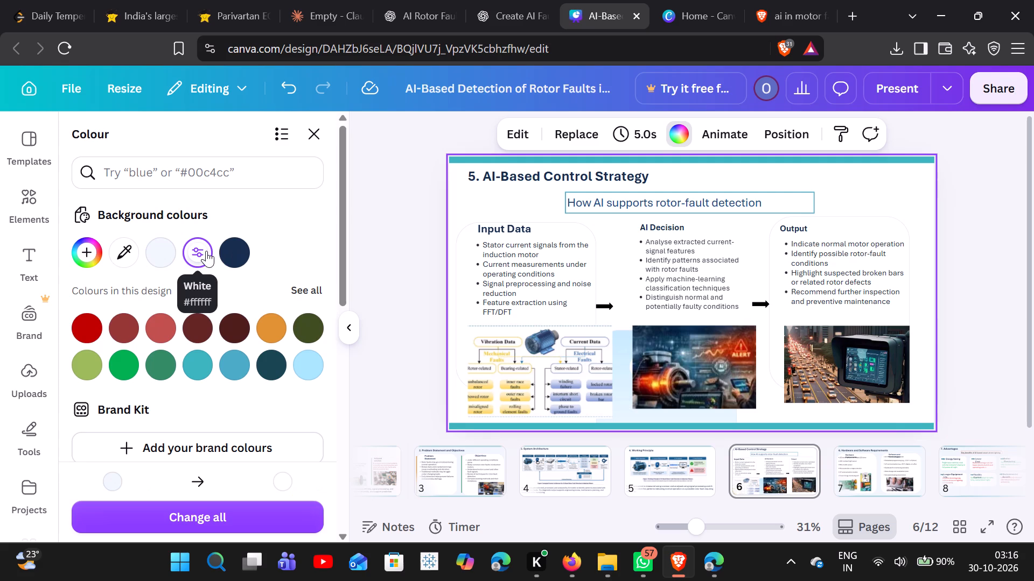
{"action": "left_click", "coordinate": [627, 264]}
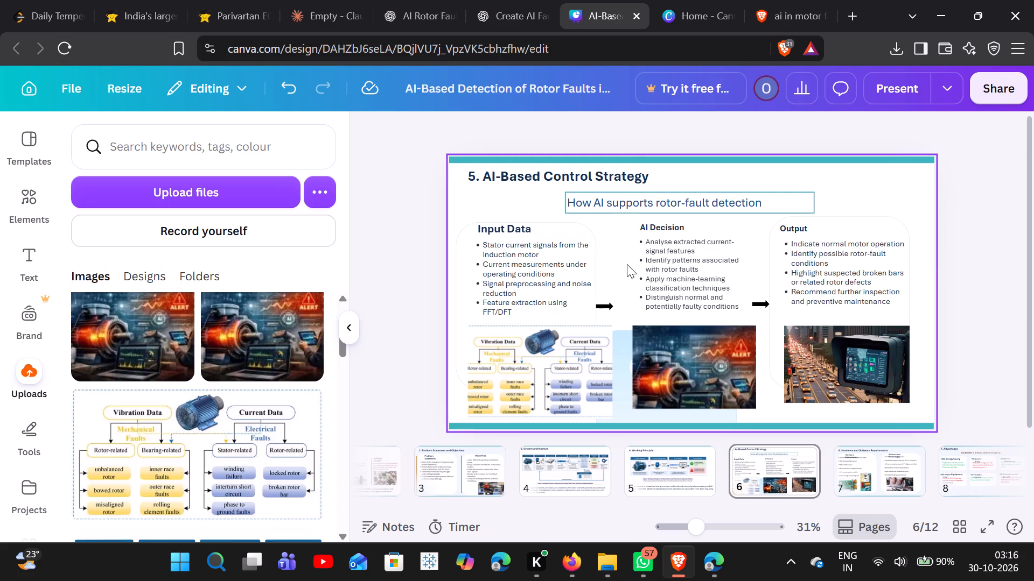
Copy the rounded white Input Data card and paste the duplicate over the AI Decision column.
{"action": "left_click", "coordinate": [564, 224]}
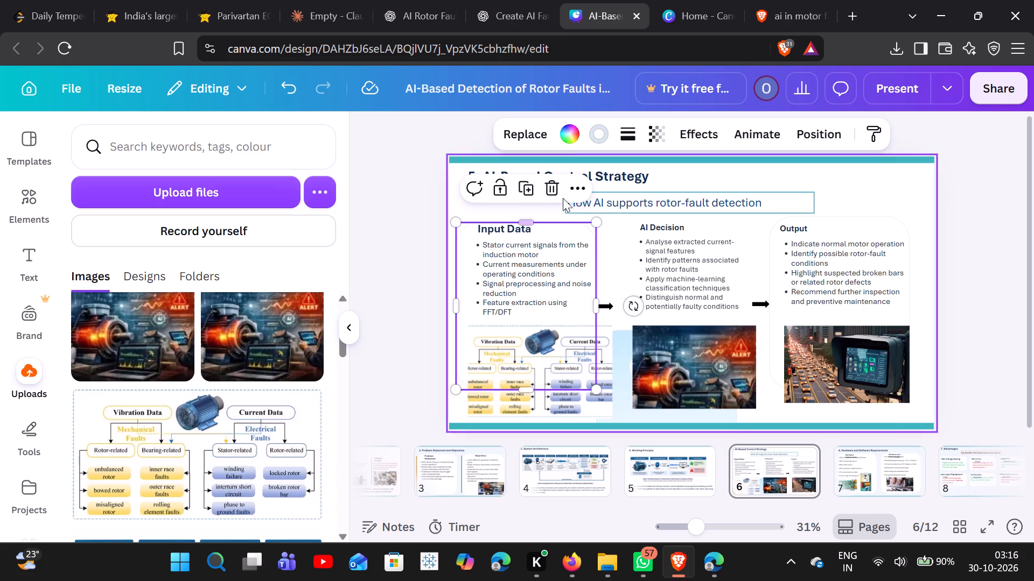
{"action": "left_click", "coordinate": [569, 193]}
{"action": "left_click", "coordinate": [610, 225]}
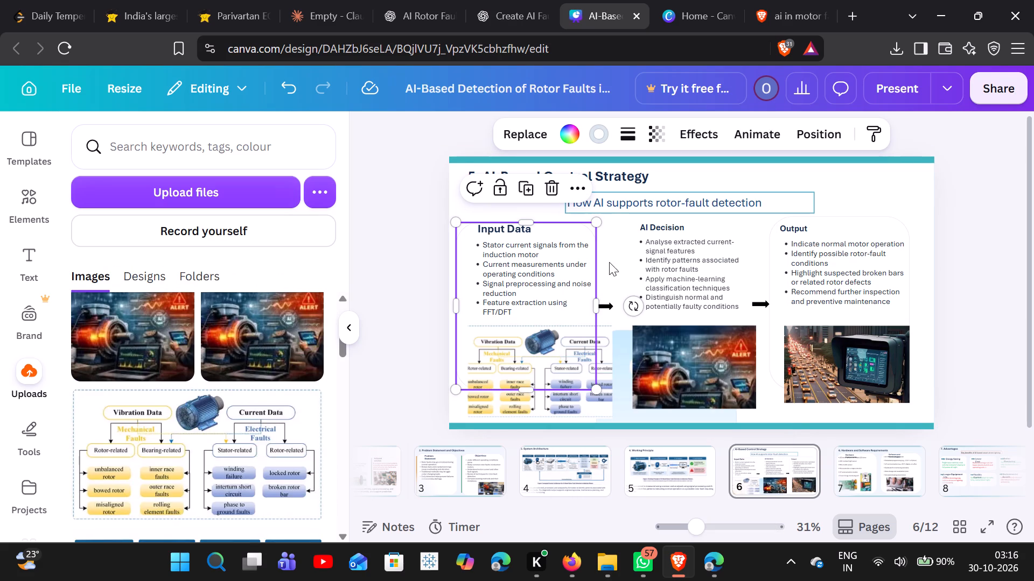
{"action": "left_click", "coordinate": [629, 261]}
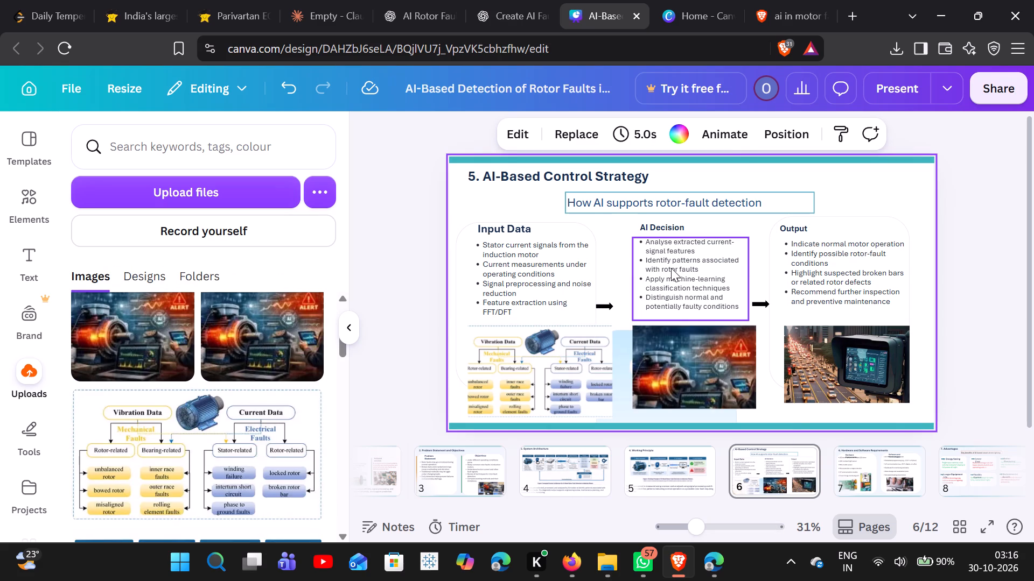
{"action": "key", "text": "ctrl+v"}
{"action": "left_click_drag", "start_coordinate": [564, 293], "coordinate": [710, 287]}
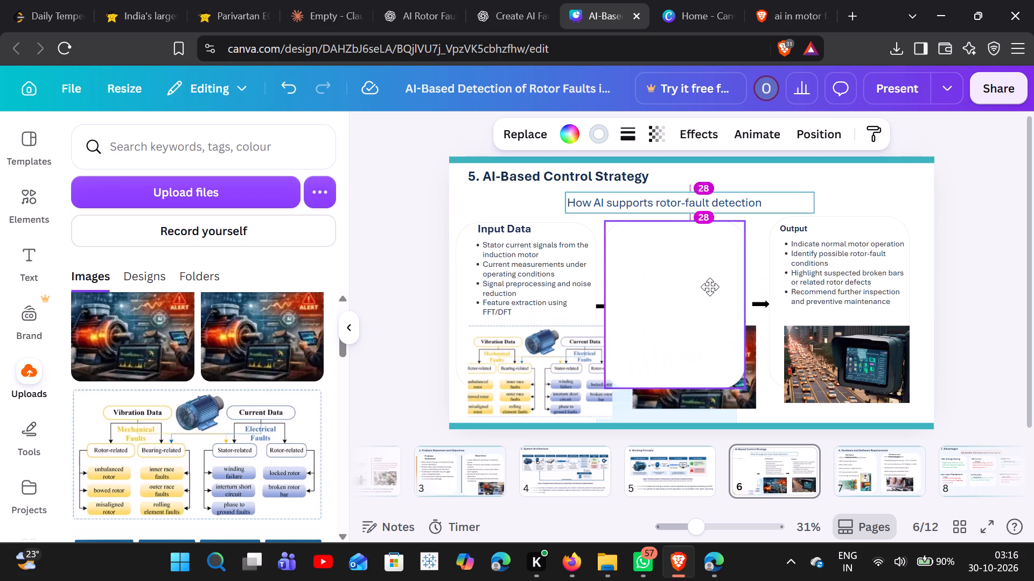
{"action": "left_click_drag", "start_coordinate": [710, 287], "coordinate": [729, 284]}
Send the pasted white card one layer backward so it sits behind the AI Decision bullet text.
{"action": "left_click", "coordinate": [745, 186]}
{"action": "scroll", "coordinate": [793, 391], "scroll_direction": "down", "scroll_amount": 2}
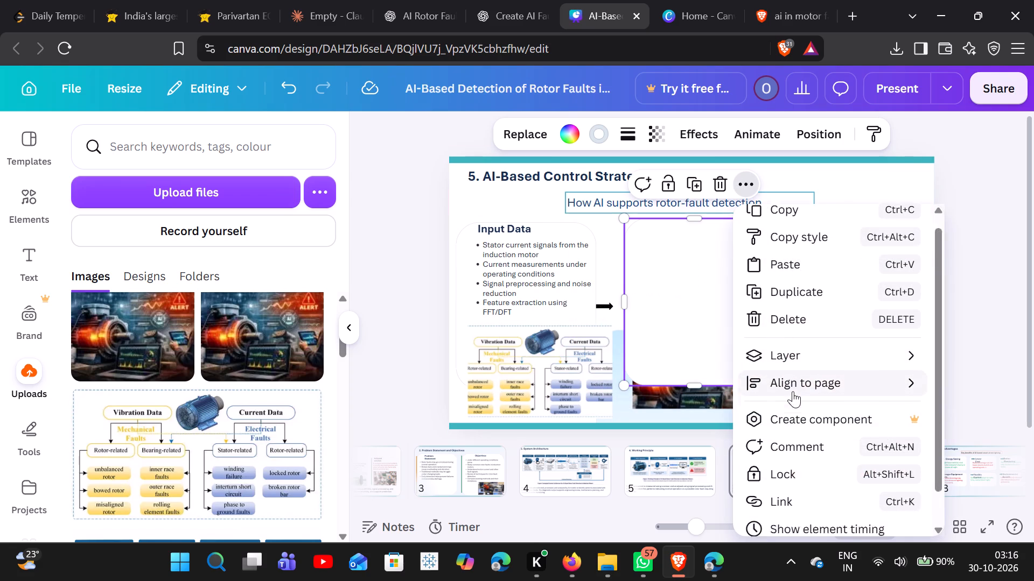
{"action": "scroll", "coordinate": [844, 464], "scroll_direction": "up", "scroll_amount": 1}
{"action": "left_click", "coordinate": [883, 369]}
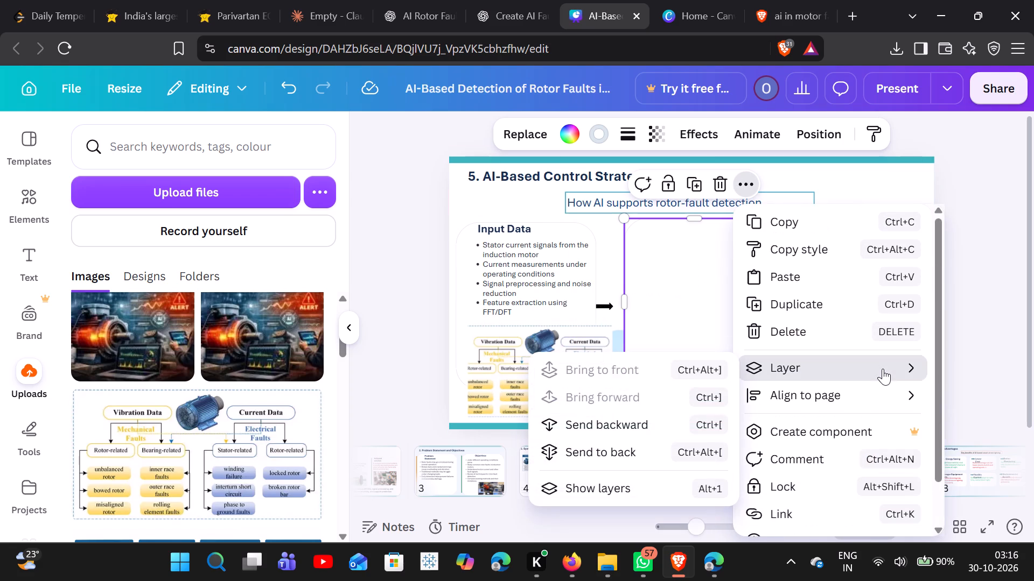
{"action": "left_click", "coordinate": [611, 430]}
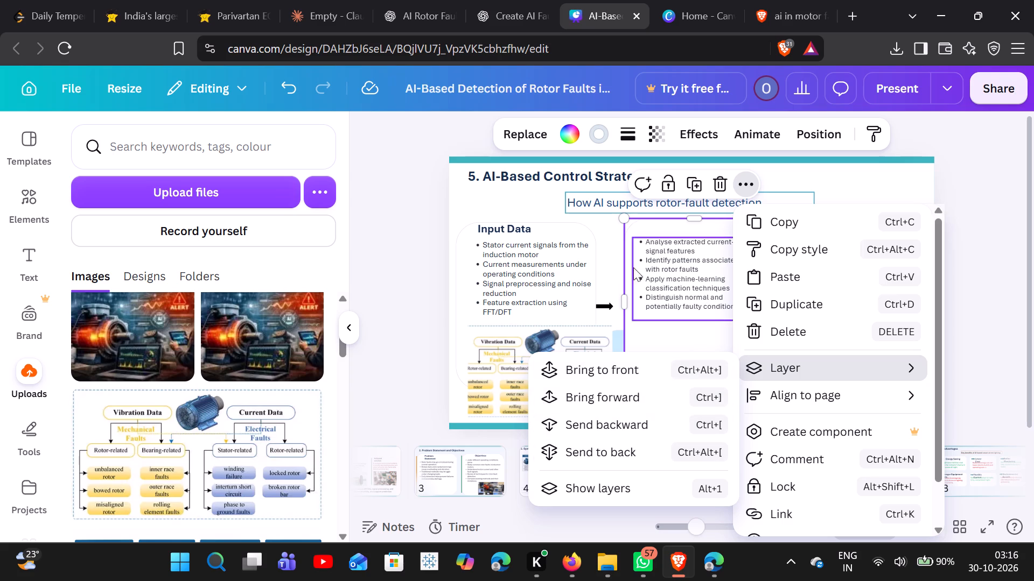
{"action": "left_click", "coordinate": [595, 252]}
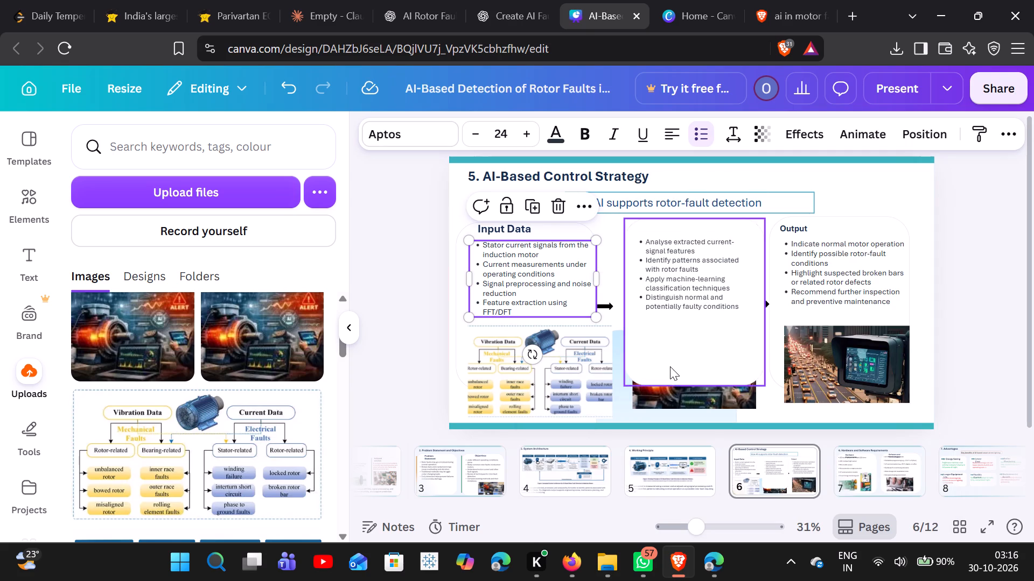
Bring the motor picture forward in front of the white card and shift it slightly right and up beneath the bullets.
{"action": "left_click", "coordinate": [688, 399]}
{"action": "left_click", "coordinate": [748, 283]}
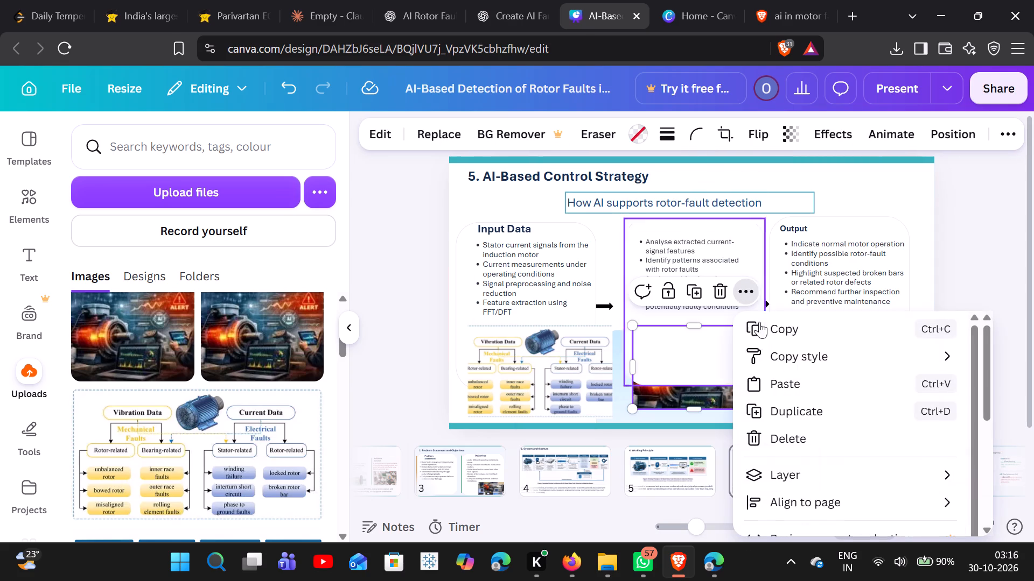
{"action": "scroll", "coordinate": [800, 436], "scroll_direction": "down", "scroll_amount": 1}
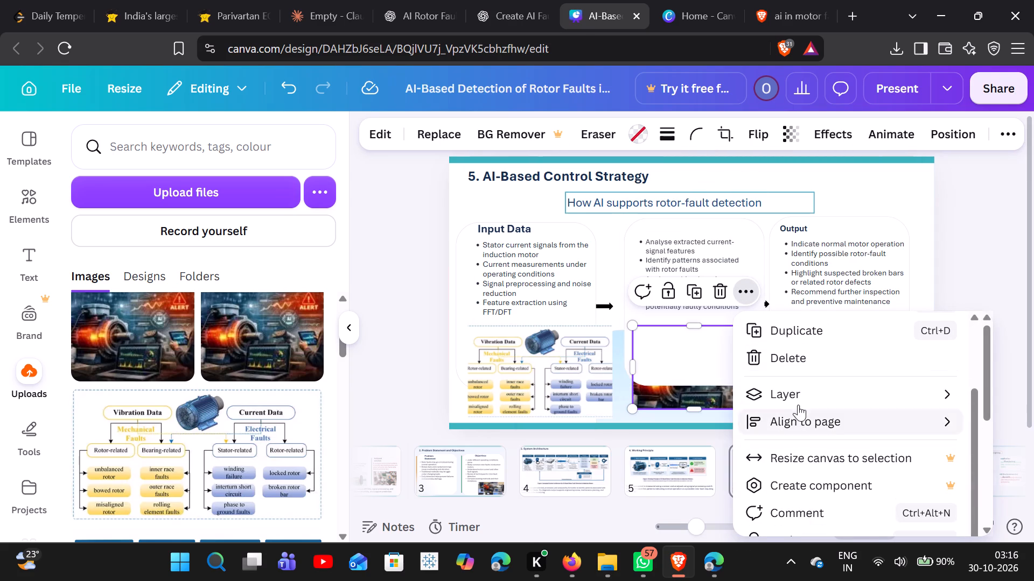
{"action": "left_click", "coordinate": [802, 390]}
{"action": "left_click", "coordinate": [814, 419]}
{"action": "left_click", "coordinate": [811, 400]}
{"action": "left_click", "coordinate": [648, 425]}
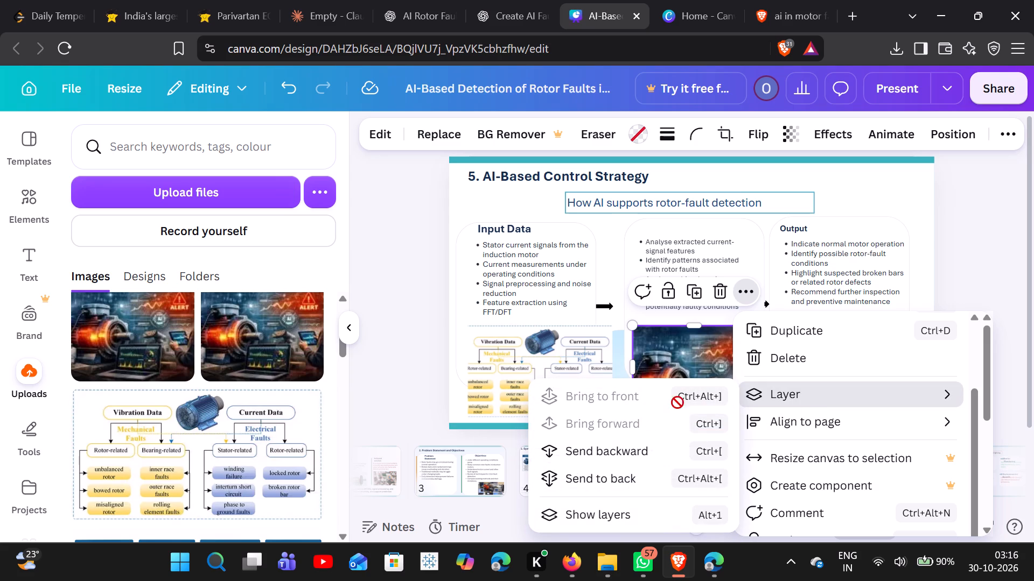
{"action": "left_click", "coordinate": [617, 257]}
{"action": "left_click_drag", "start_coordinate": [698, 381], "coordinate": [701, 374]}
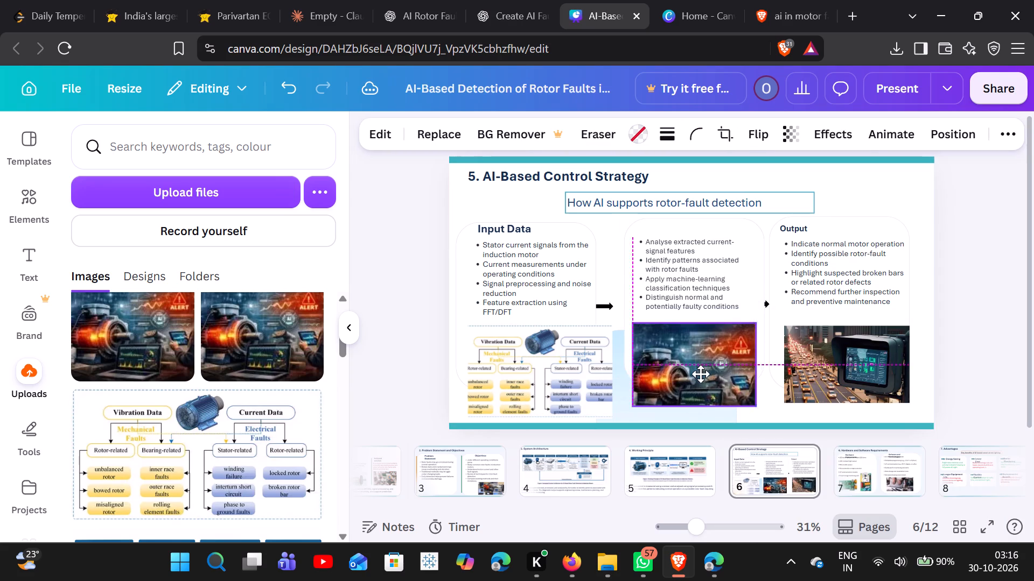
{"action": "left_click_drag", "start_coordinate": [701, 374], "coordinate": [705, 377]}
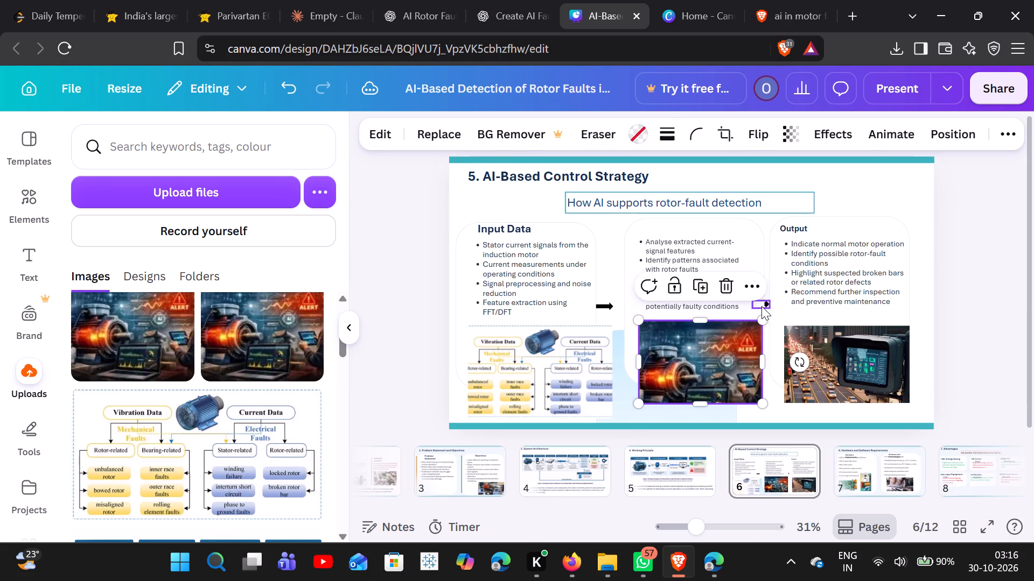
Narrow the AI Decision card by pulling in its right edge, clear of the arrow leading to Output.
{"action": "left_click", "coordinate": [761, 306]}
{"action": "left_click_drag", "start_coordinate": [764, 304], "coordinate": [745, 306]}
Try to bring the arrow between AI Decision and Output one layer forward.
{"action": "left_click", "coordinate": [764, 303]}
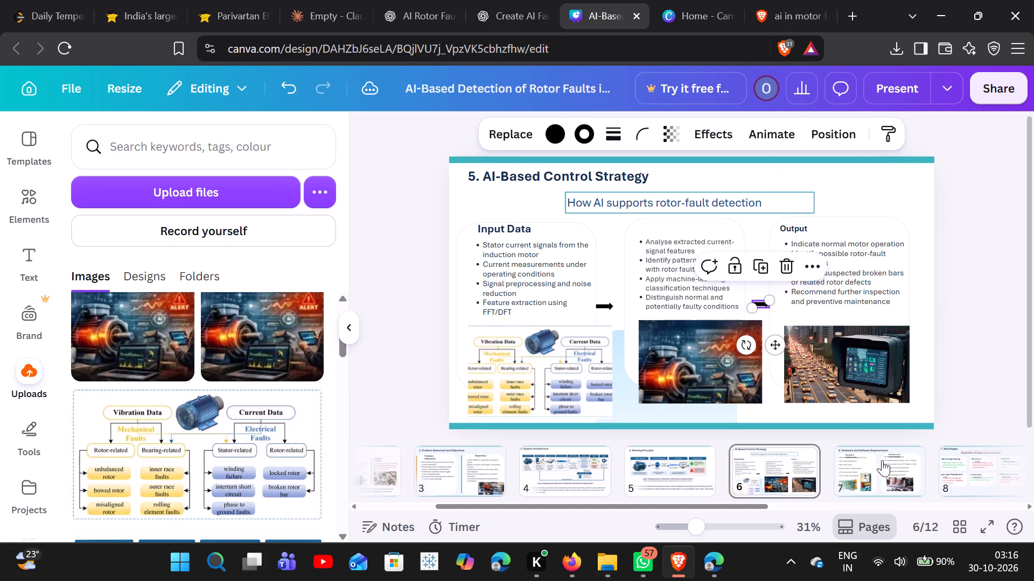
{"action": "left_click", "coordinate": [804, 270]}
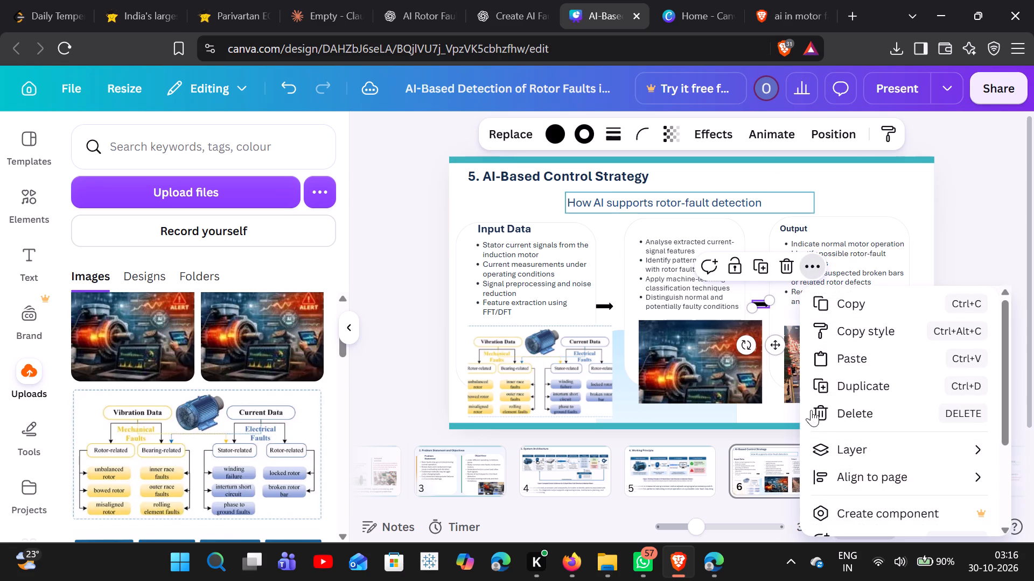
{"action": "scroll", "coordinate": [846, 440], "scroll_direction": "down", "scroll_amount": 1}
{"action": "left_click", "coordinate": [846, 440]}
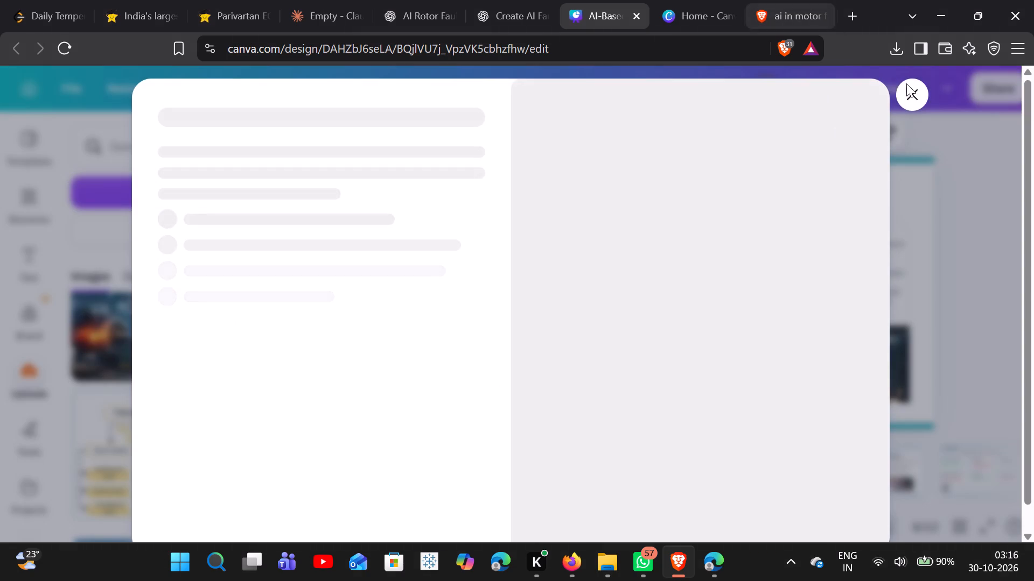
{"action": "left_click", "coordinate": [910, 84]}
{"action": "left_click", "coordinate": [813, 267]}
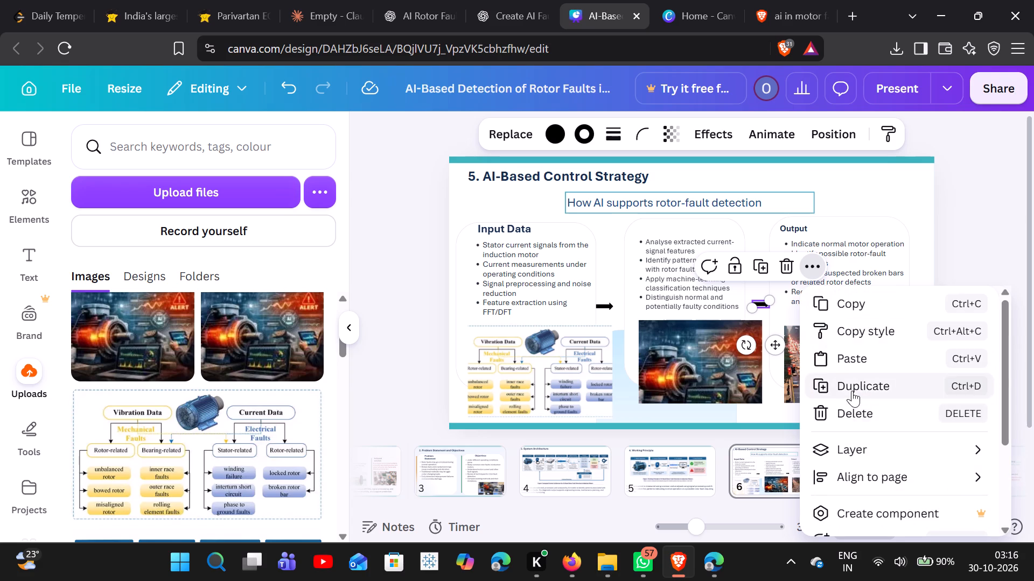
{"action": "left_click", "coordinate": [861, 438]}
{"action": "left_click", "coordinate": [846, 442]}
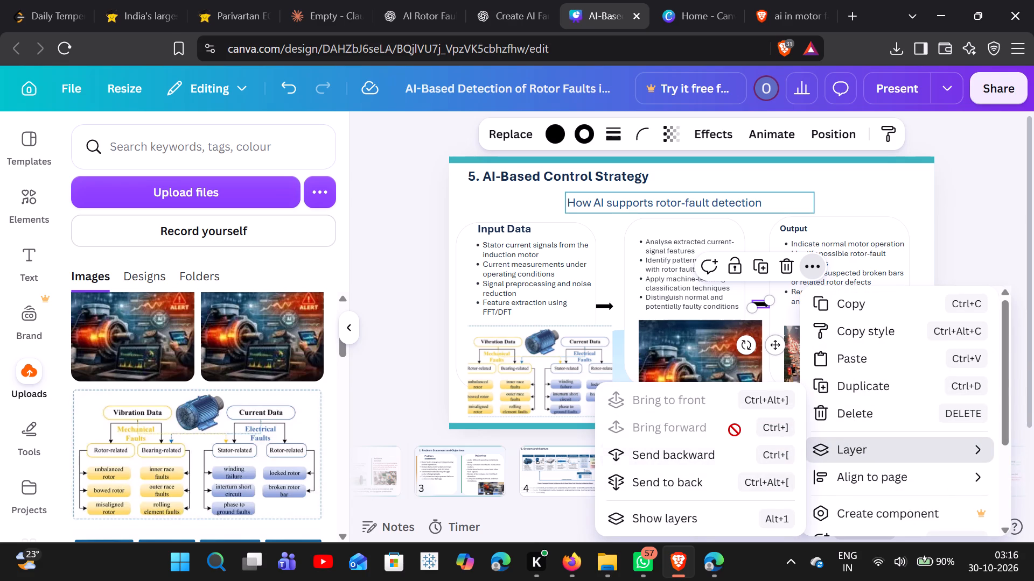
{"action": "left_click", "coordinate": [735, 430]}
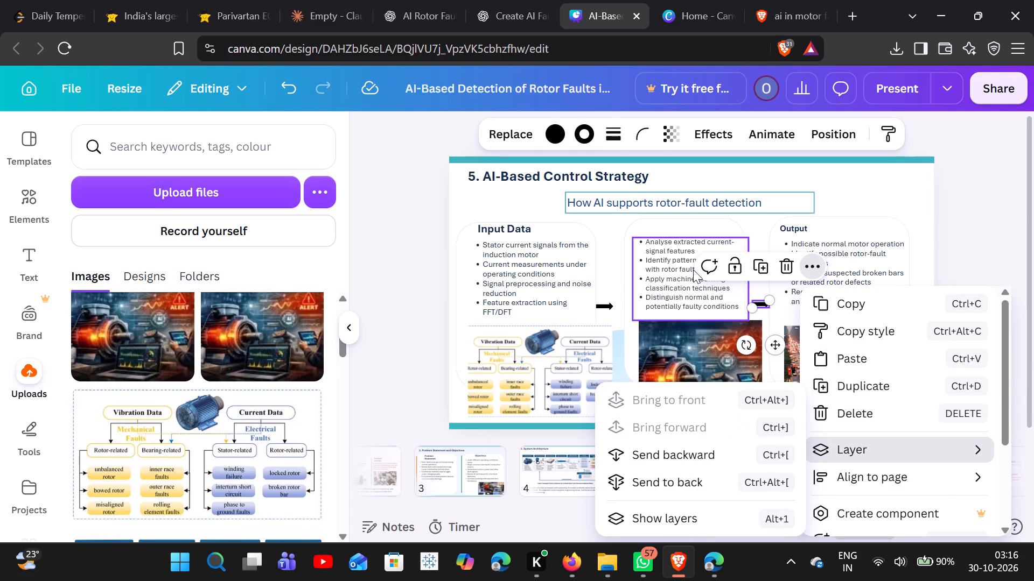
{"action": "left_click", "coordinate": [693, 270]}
Move the arrow slightly right into the gap between the AI Decision and Output cards.
{"action": "left_click_drag", "start_coordinate": [763, 305], "coordinate": [765, 304]}
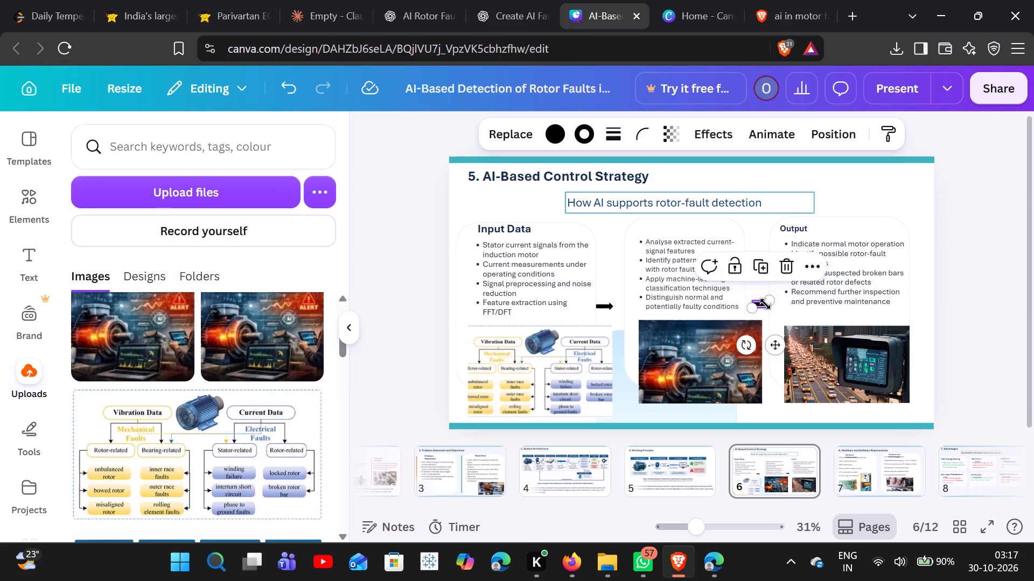
{"action": "left_click_drag", "start_coordinate": [765, 304], "coordinate": [772, 303]}
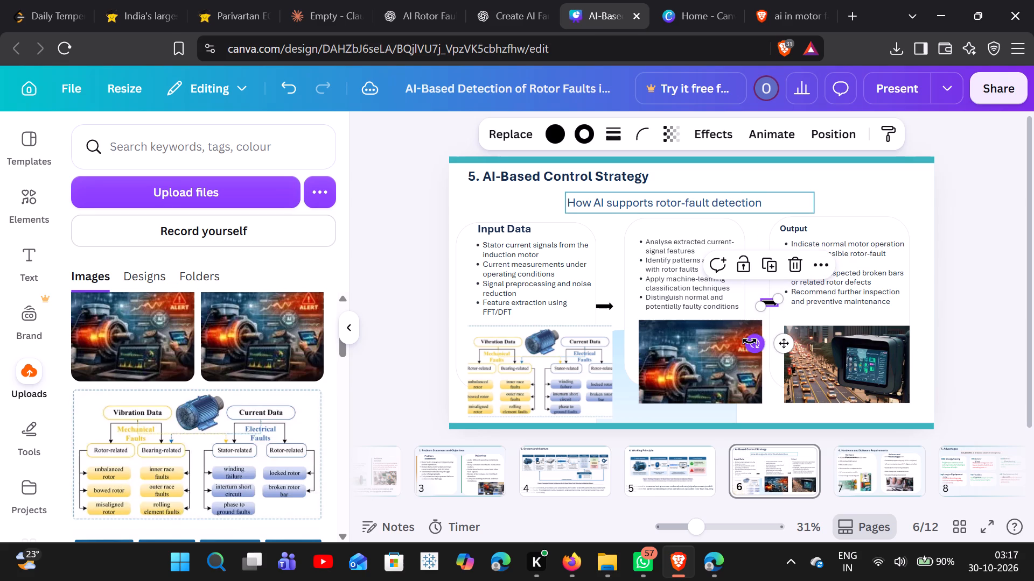
Nudge the motor picture slightly down, away from the AI Decision bullet text.
{"action": "left_click", "coordinate": [690, 384]}
{"action": "left_click_drag", "start_coordinate": [694, 360], "coordinate": [693, 365]}
Bring the hidden AI Decision heading one layer forward in front of the white card.
{"action": "left_click", "coordinate": [690, 239]}
{"action": "left_click_drag", "start_coordinate": [757, 233], "coordinate": [759, 231]}
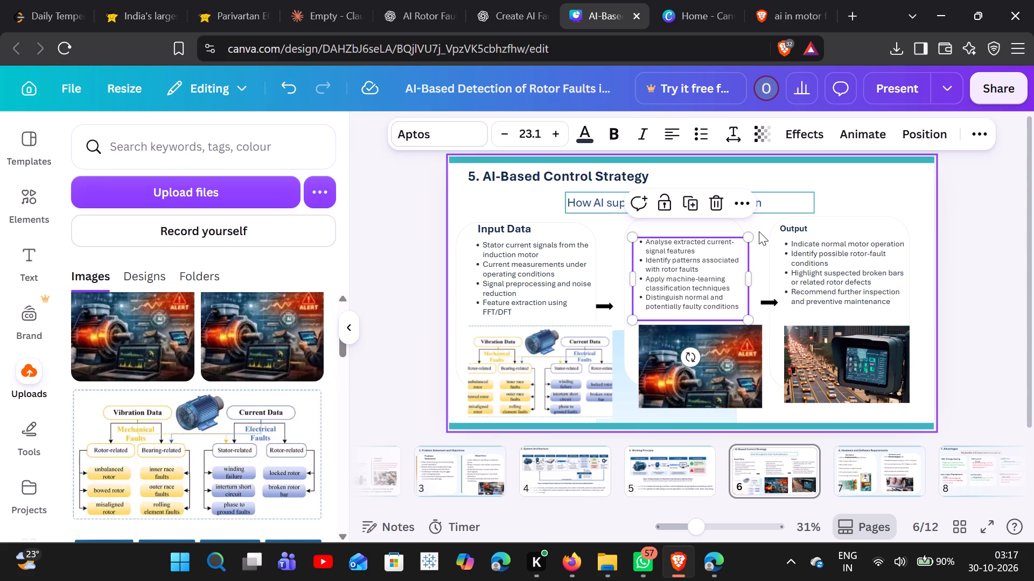
{"action": "left_click_drag", "start_coordinate": [759, 231], "coordinate": [763, 223]}
{"action": "left_click", "coordinate": [763, 223]}
{"action": "left_click", "coordinate": [704, 229]}
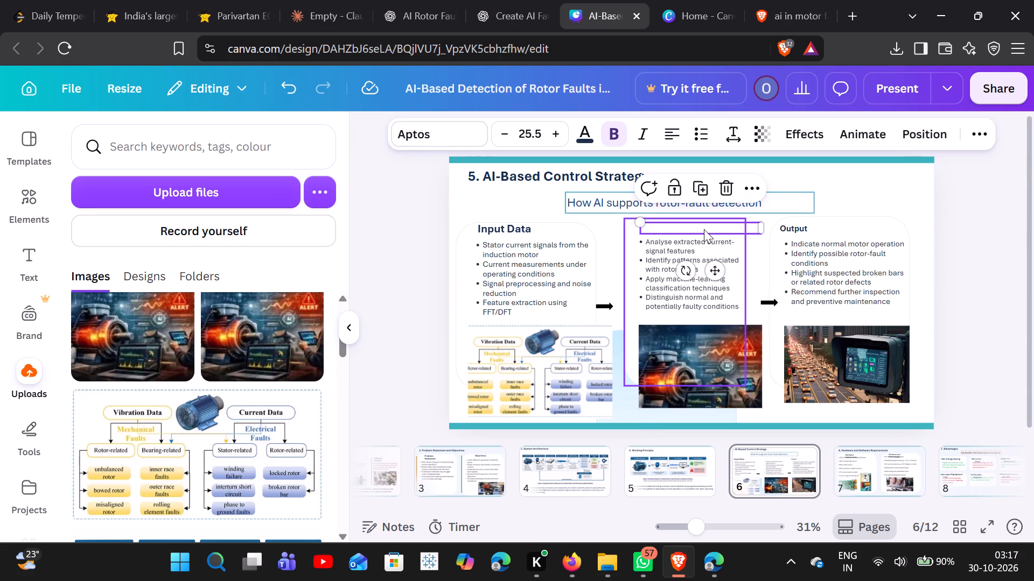
{"action": "left_click", "coordinate": [752, 189]}
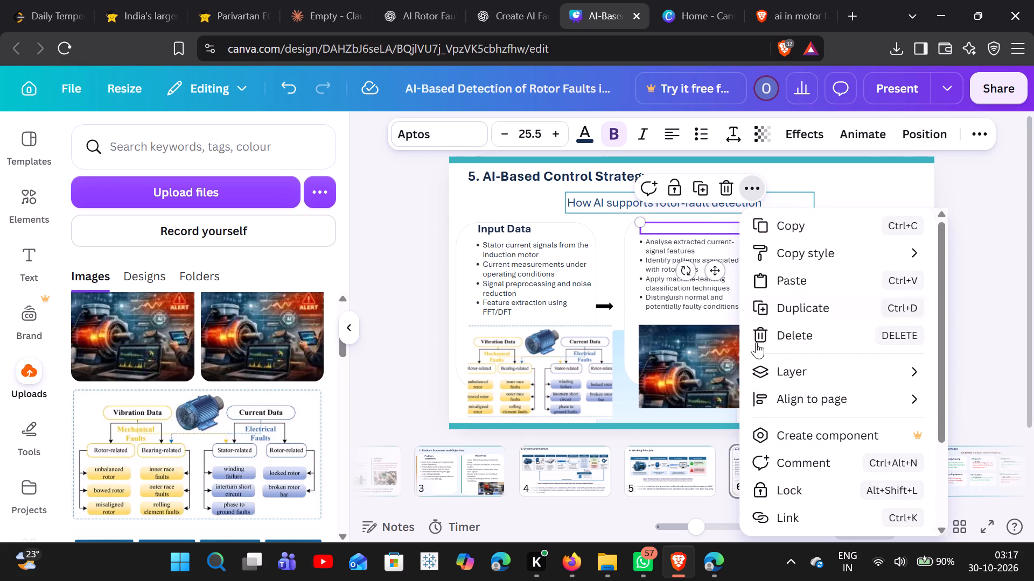
{"action": "left_click", "coordinate": [802, 380]}
{"action": "left_click", "coordinate": [802, 373]}
{"action": "left_click", "coordinate": [700, 401]}
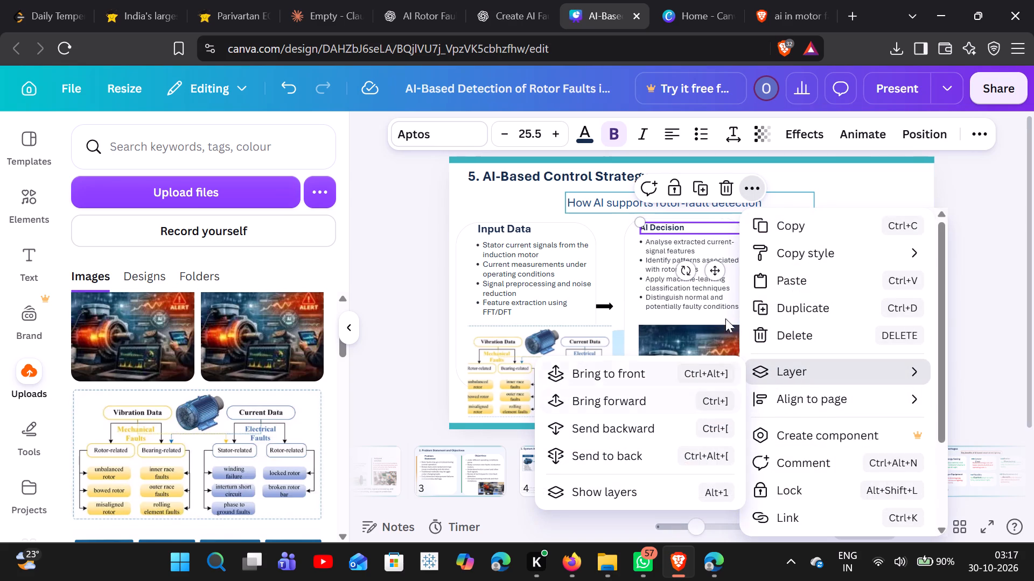
{"action": "left_click", "coordinate": [592, 239]}
Nudge the motor picture slightly left and up within the AI Decision column.
{"action": "left_click", "coordinate": [726, 377]}
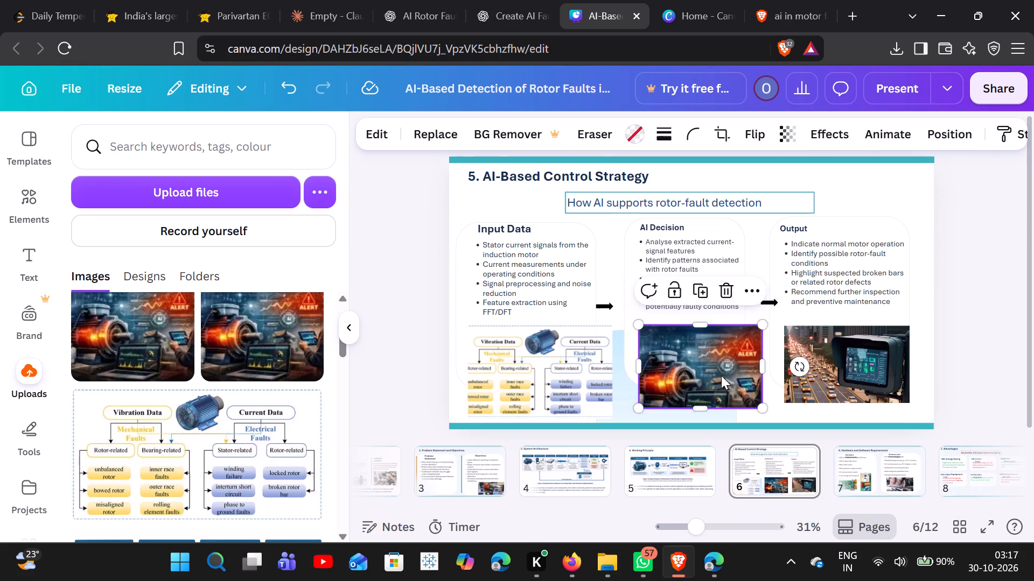
{"action": "left_click", "coordinate": [723, 373]}
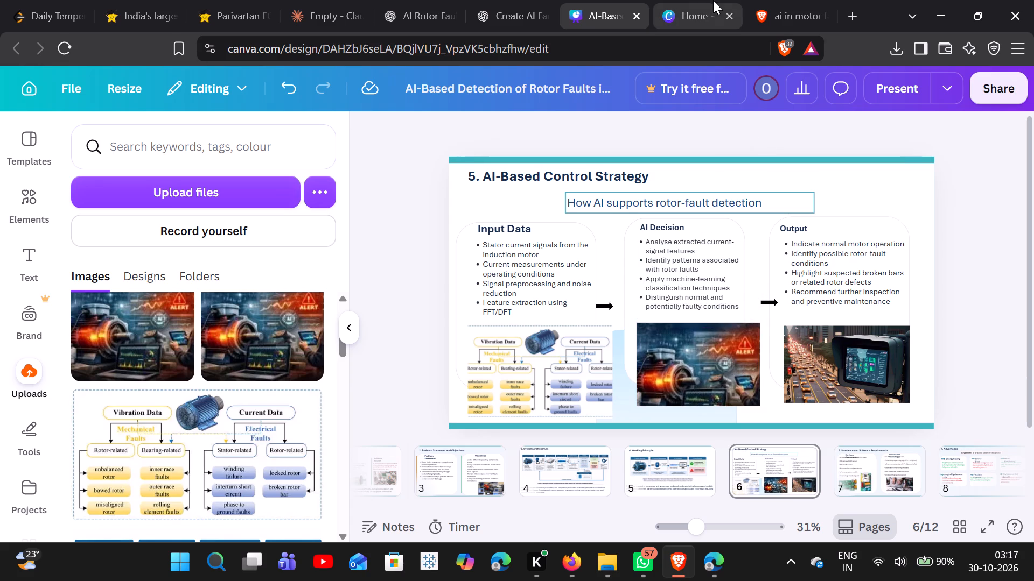
Browse the motor fault detection image results and copy the blue motor picture from bioengineer.org.
{"action": "left_click", "coordinate": [750, 0]}
{"action": "scroll", "coordinate": [556, 343], "scroll_direction": "up", "scroll_amount": 4}
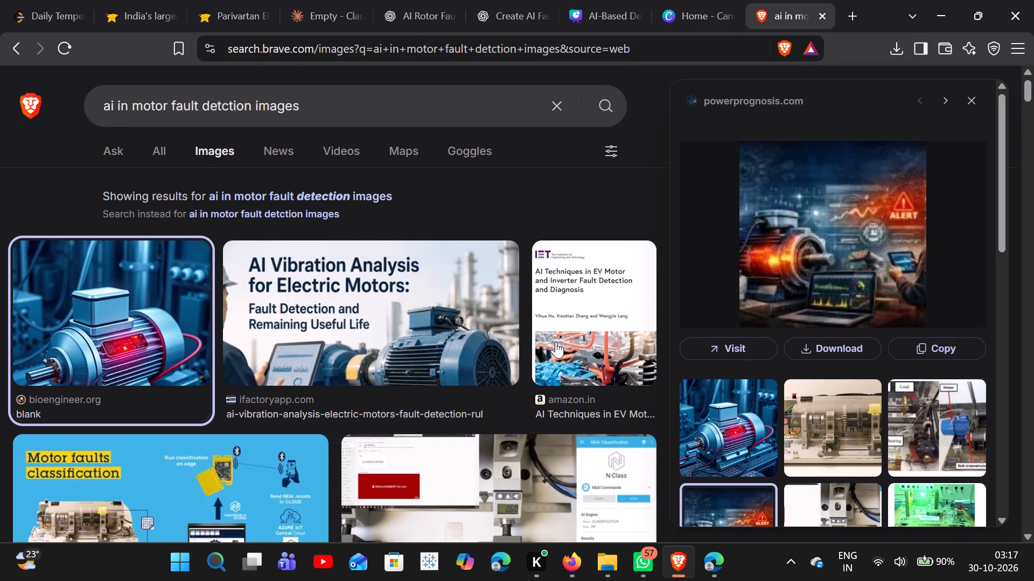
{"action": "left_click", "coordinate": [727, 406]}
{"action": "scroll", "coordinate": [795, 259], "scroll_direction": "down", "scroll_amount": 1}
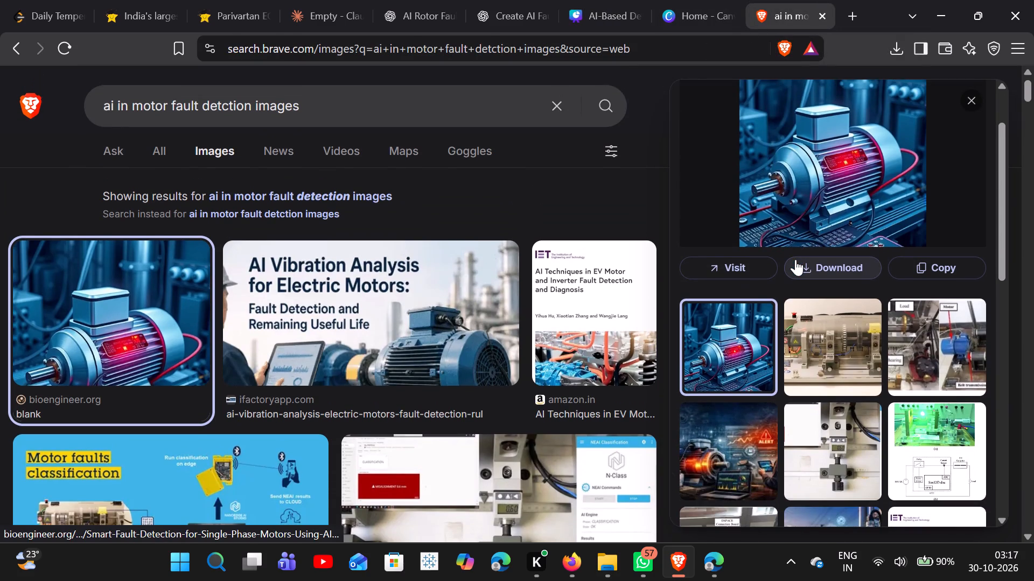
{"action": "scroll", "coordinate": [795, 259], "scroll_direction": "down", "scroll_amount": 6}
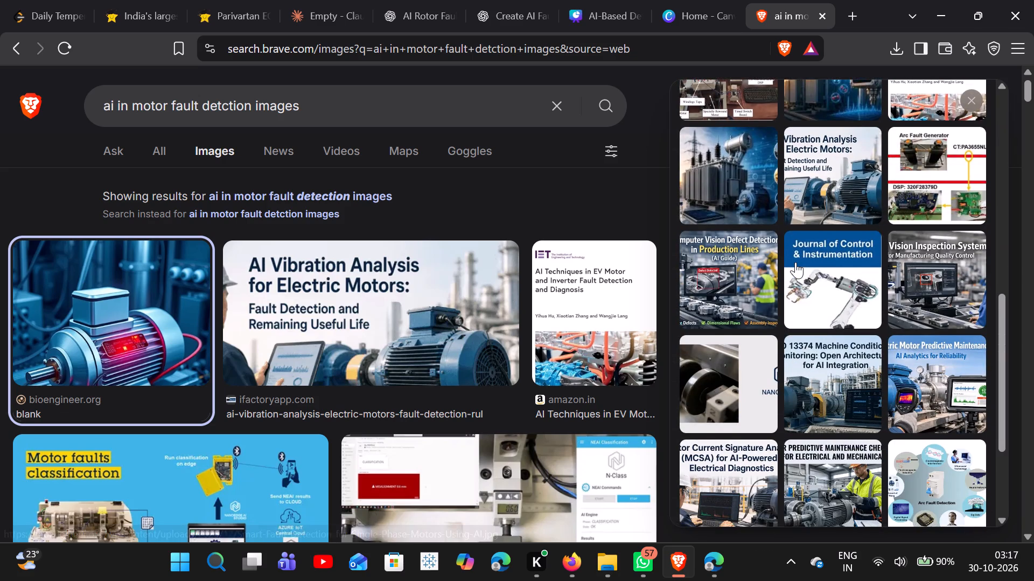
{"action": "scroll", "coordinate": [795, 262], "scroll_direction": "down", "scroll_amount": 6}
{"action": "scroll", "coordinate": [795, 262], "scroll_direction": "up", "scroll_amount": 9}
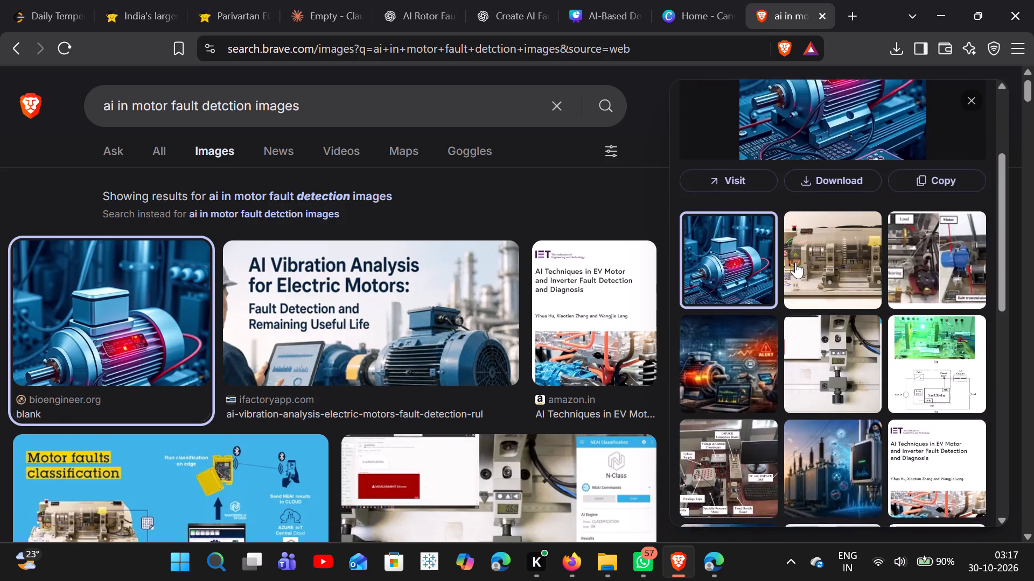
{"action": "scroll", "coordinate": [795, 262], "scroll_direction": "up", "scroll_amount": 1}
{"action": "right_click", "coordinate": [834, 222]}
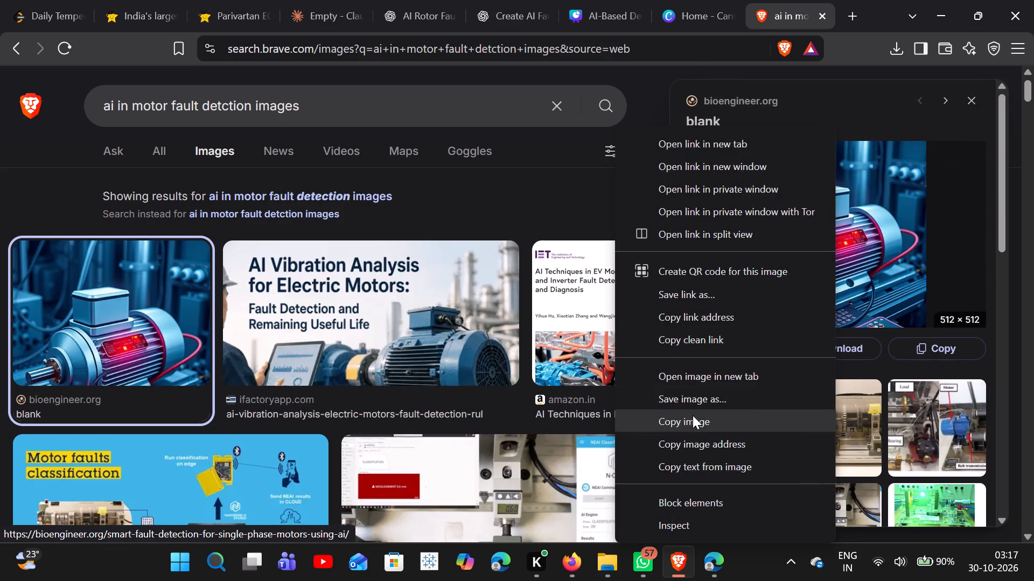
{"action": "left_click", "coordinate": [693, 419]}
Back in the Canva deck, delete the motor image from the AI Decision frame and paste the copied blue motor picture on slide 6.
{"action": "left_click", "coordinate": [630, 0]}
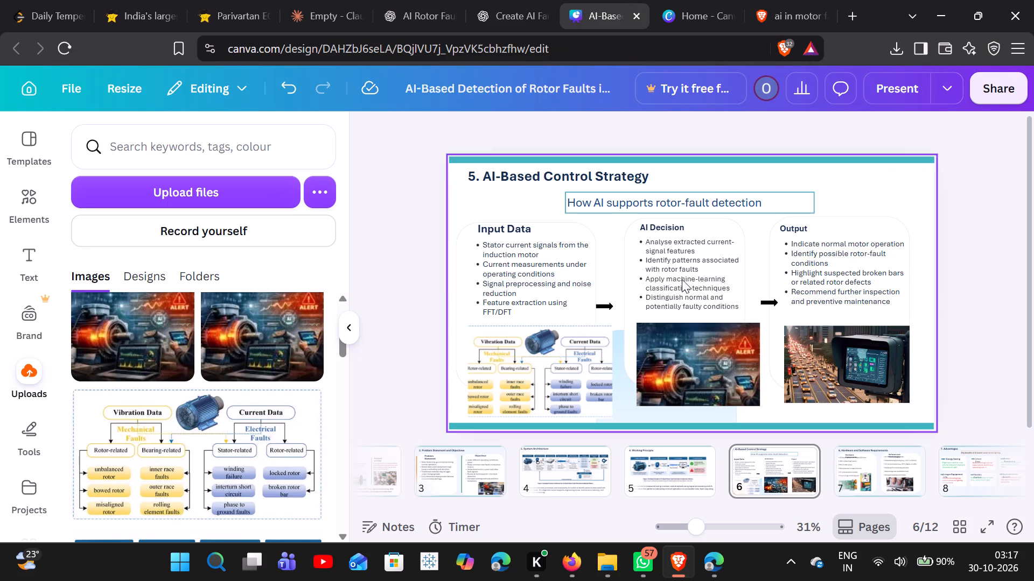
{"action": "left_click", "coordinate": [697, 379]}
{"action": "left_click", "coordinate": [721, 291]}
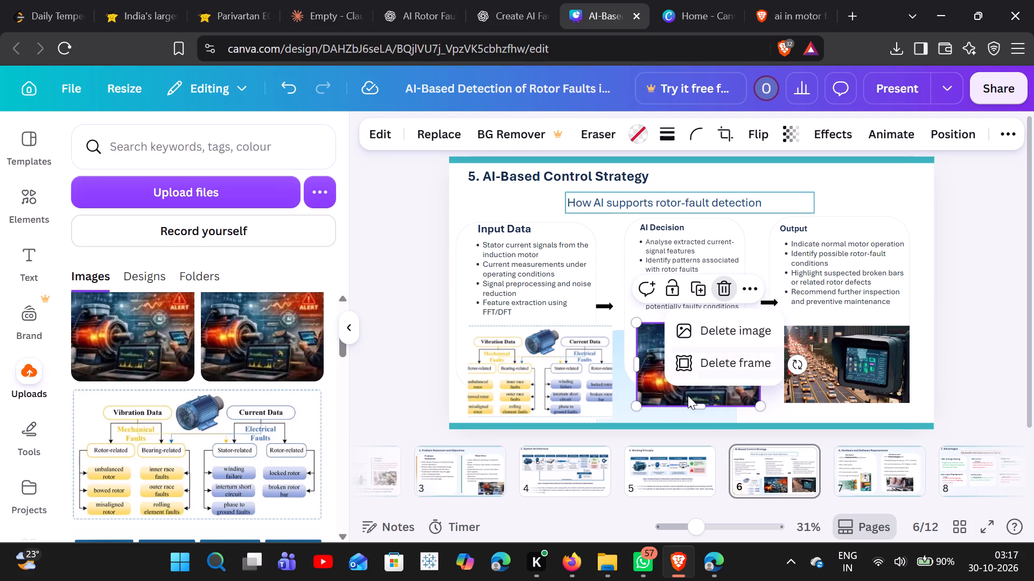
{"action": "left_click", "coordinate": [719, 323]}
{"action": "left_click", "coordinate": [679, 398]}
{"action": "left_click", "coordinate": [689, 369]}
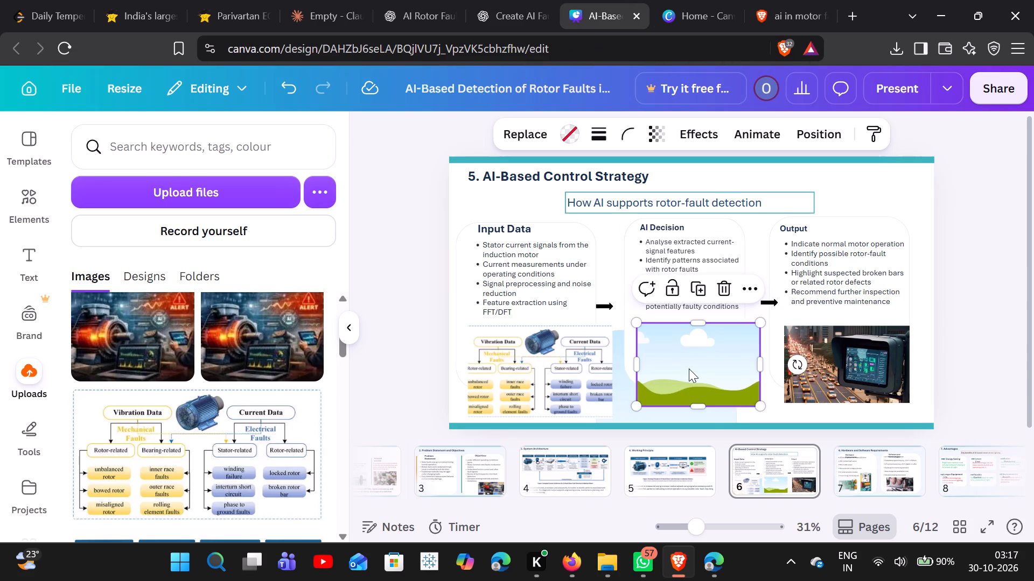
{"action": "key", "text": "ctrl+v"}
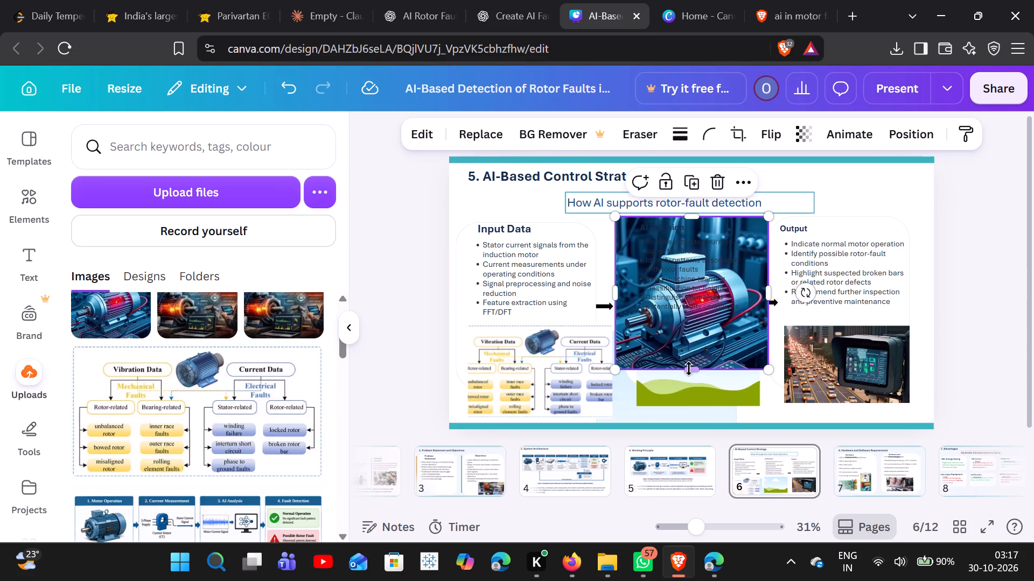
Place the pasted blue motor picture into the AI Decision frame and extend the frame's bottom edge slightly downwards.
{"action": "left_click_drag", "start_coordinate": [726, 357], "coordinate": [732, 393]}
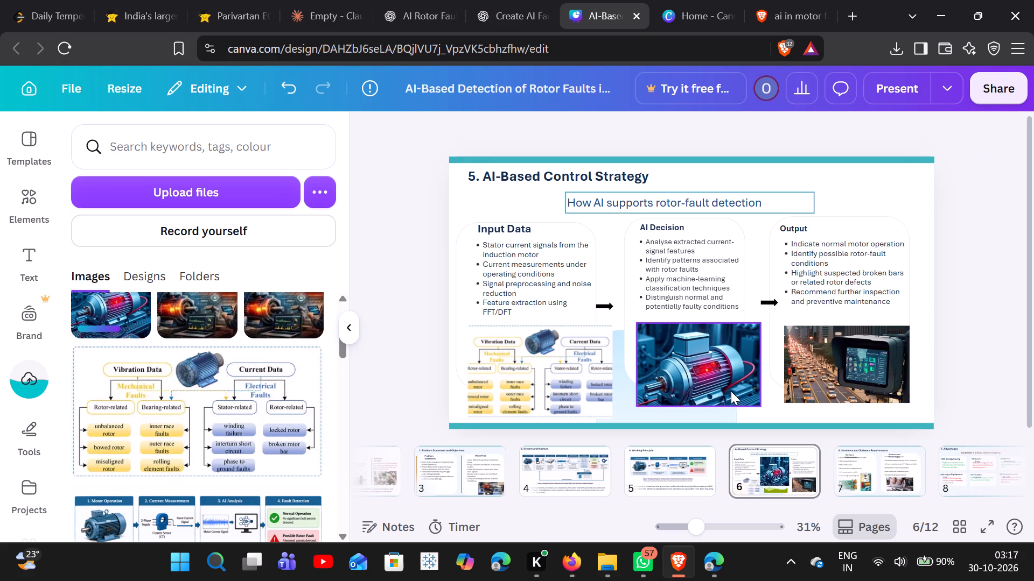
{"action": "left_click", "coordinate": [707, 377]}
{"action": "left_click_drag", "start_coordinate": [699, 406], "coordinate": [699, 417]}
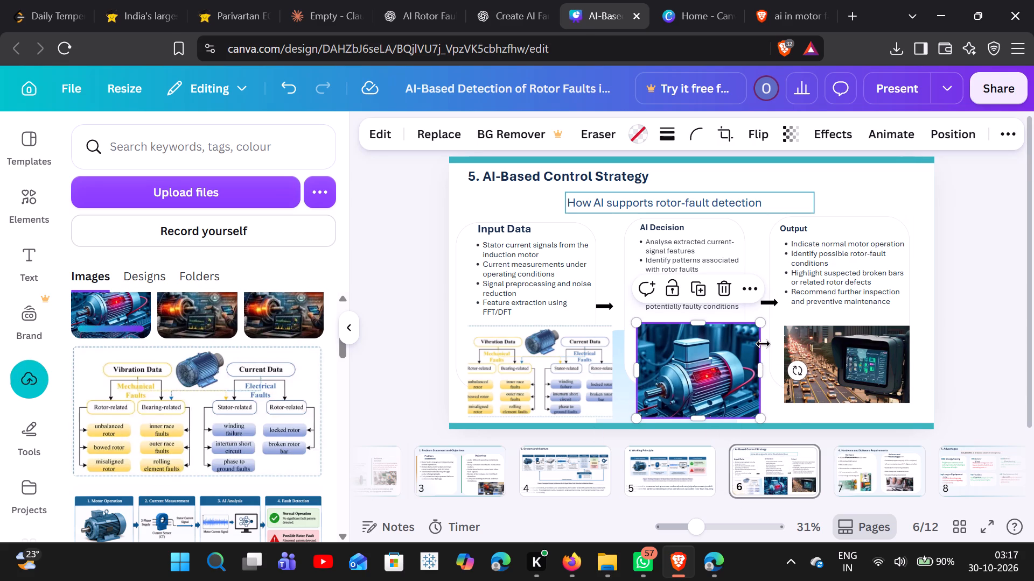
{"action": "left_click", "coordinate": [763, 344]}
{"action": "left_click", "coordinate": [596, 237]}
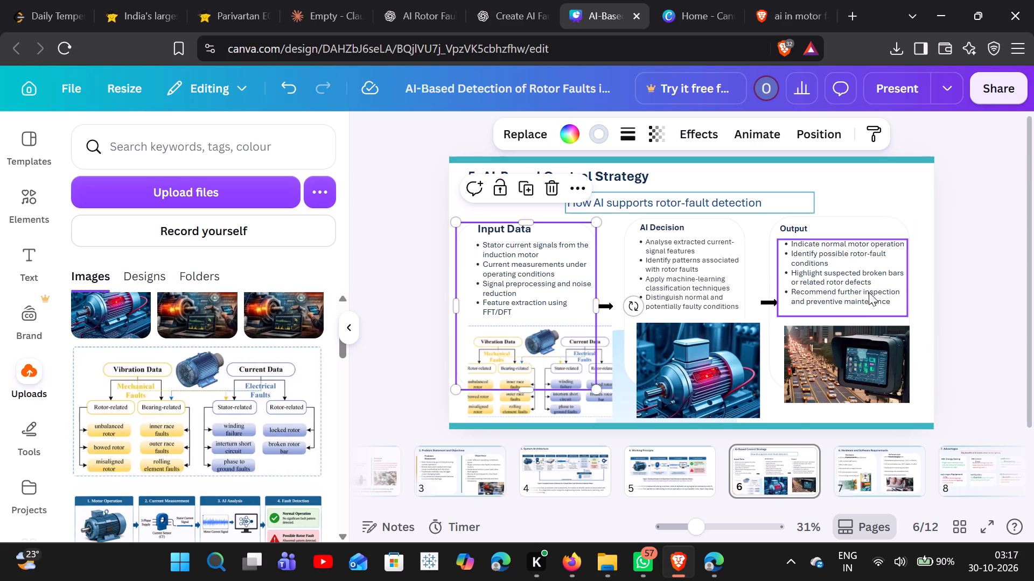
Move the traffic picture in the Output column slightly down and scale up the Output bullet text above it.
{"action": "left_click", "coordinate": [864, 287]}
{"action": "left_click_drag", "start_coordinate": [848, 387], "coordinate": [850, 401]}
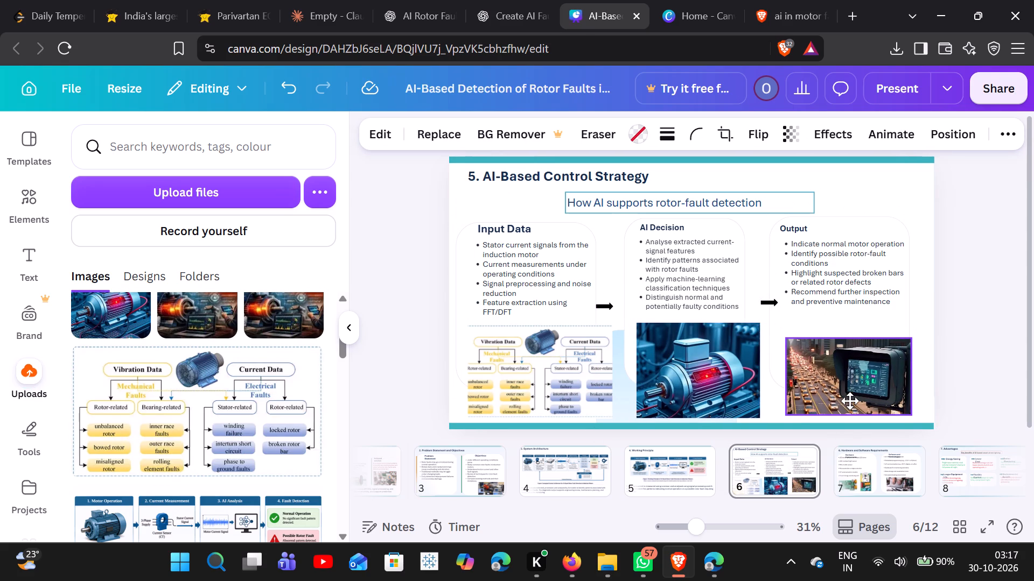
{"action": "left_click_drag", "start_coordinate": [850, 401], "coordinate": [850, 396]}
{"action": "left_click", "coordinate": [858, 266]}
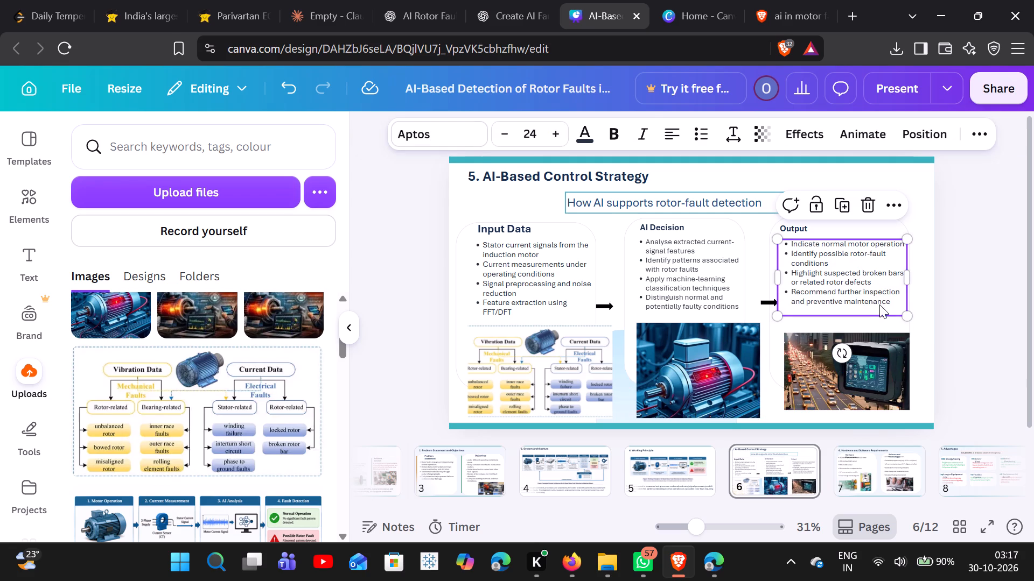
{"action": "left_click_drag", "start_coordinate": [904, 314], "coordinate": [911, 333]}
Raise the bottom edge of the AI Decision motor picture slightly.
{"action": "left_click", "coordinate": [749, 399]}
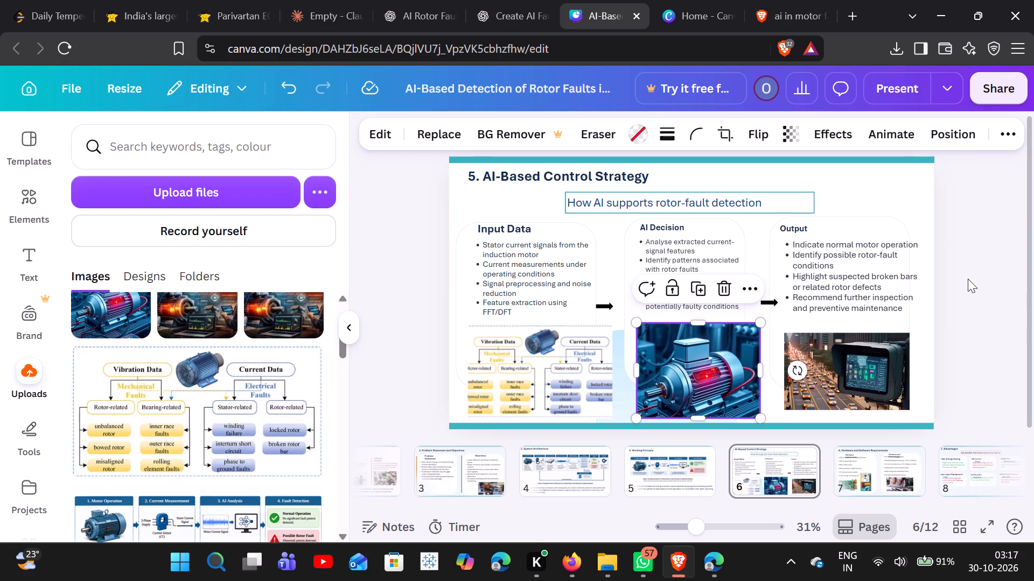
{"action": "left_click", "coordinate": [696, 412]}
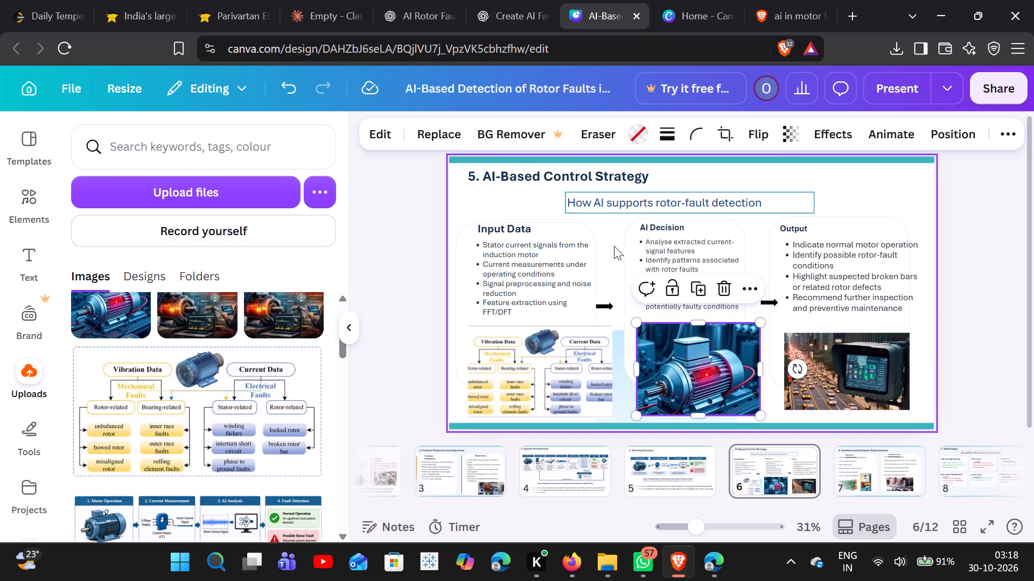
{"action": "left_click", "coordinate": [614, 245]}
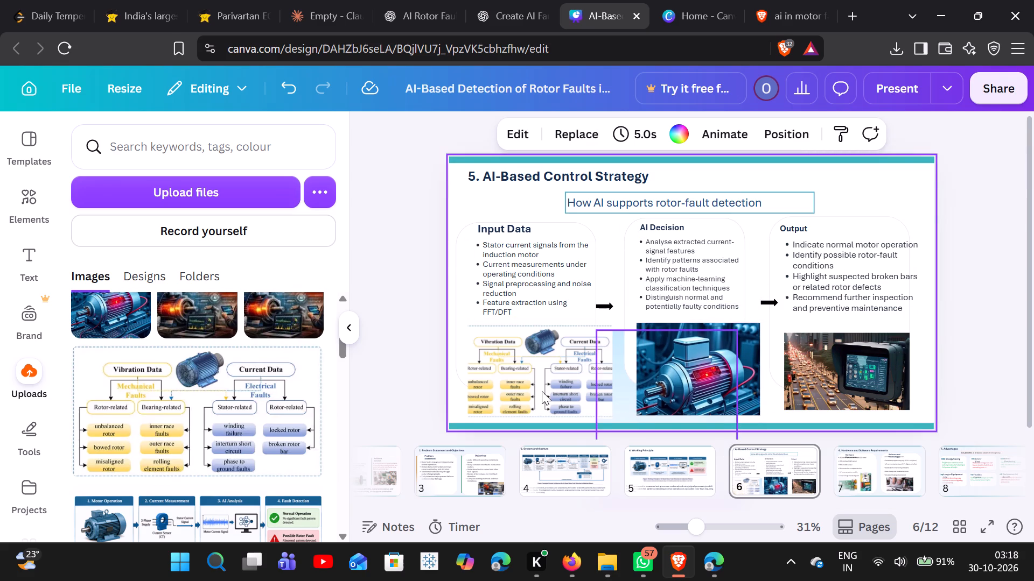
Browse the motor fault detection image results and copy the AI Motor Predictive Maintenance picture from einnosys.com.
{"action": "left_click", "coordinate": [687, 2]}
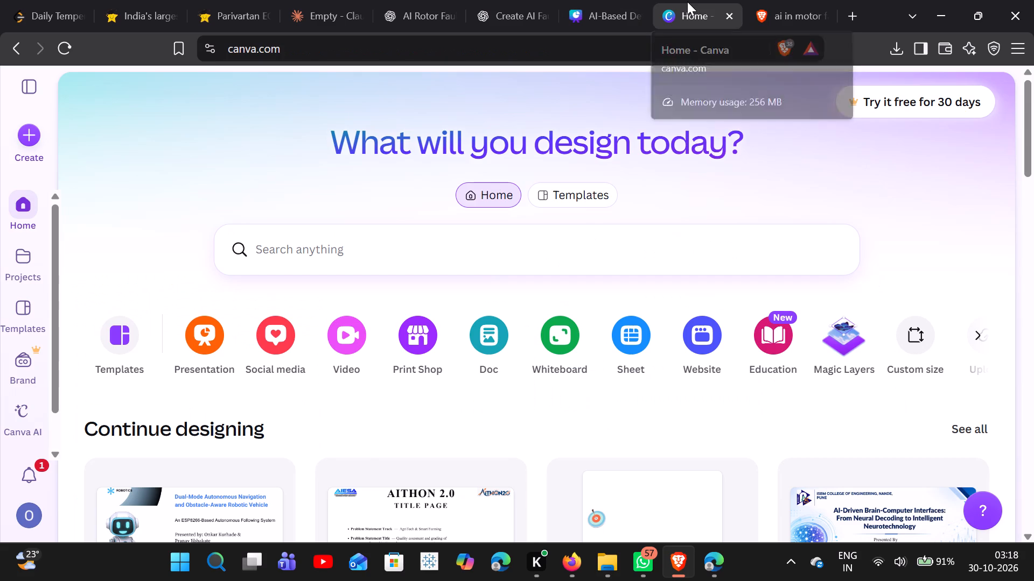
{"action": "left_click", "coordinate": [787, 0]}
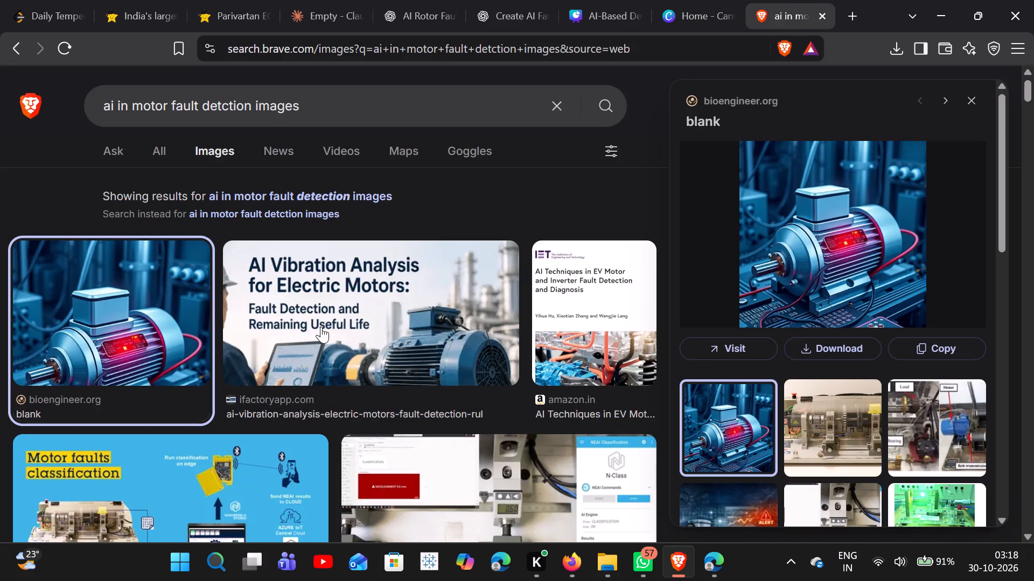
{"action": "scroll", "coordinate": [395, 256], "scroll_direction": "down", "scroll_amount": 5}
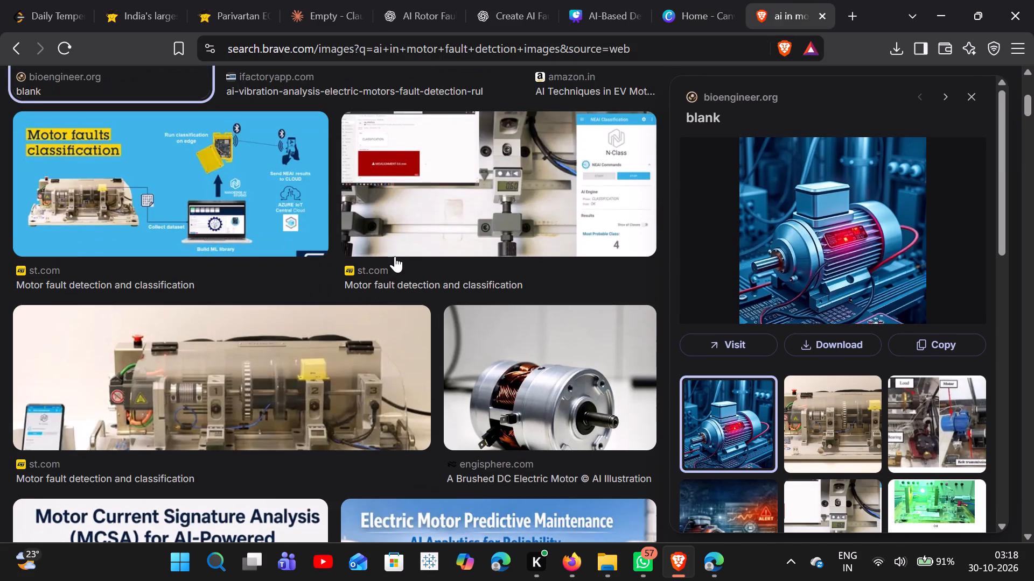
{"action": "scroll", "coordinate": [395, 256], "scroll_direction": "down", "scroll_amount": 5}
{"action": "scroll", "coordinate": [419, 267], "scroll_direction": "up", "scroll_amount": 1}
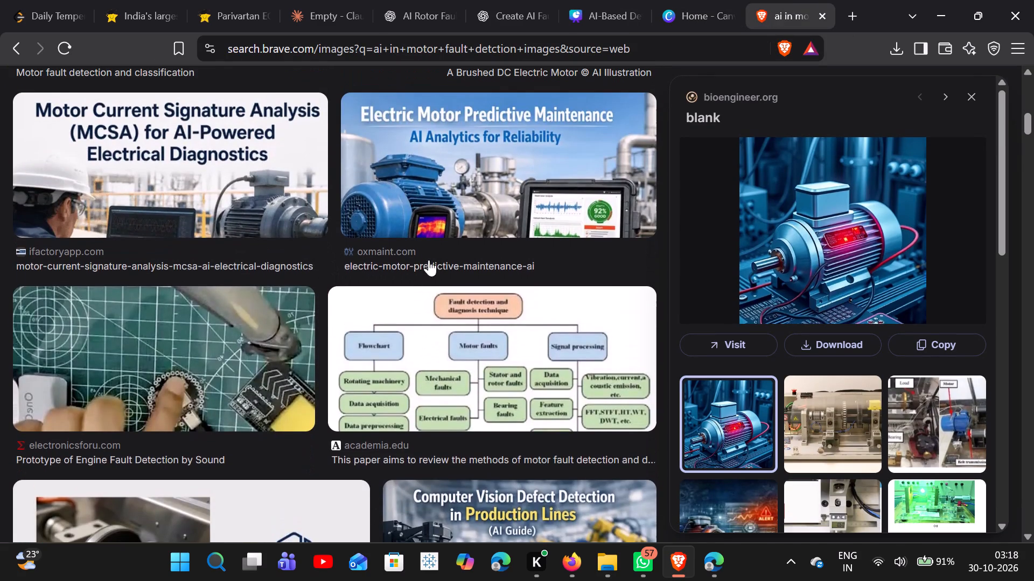
{"action": "scroll", "coordinate": [493, 213], "scroll_direction": "down", "scroll_amount": 6}
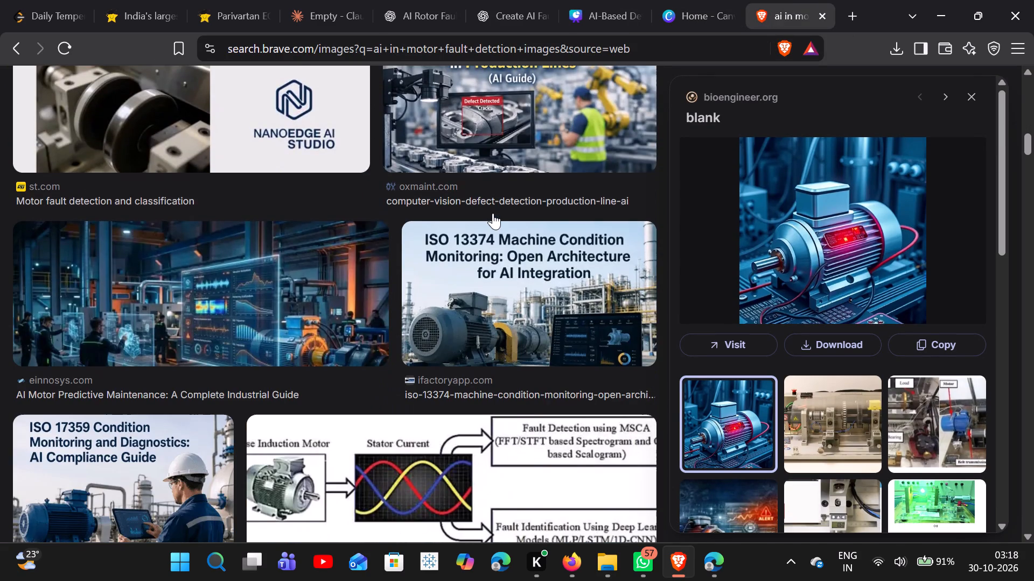
{"action": "scroll", "coordinate": [493, 213], "scroll_direction": "down", "scroll_amount": 4}
{"action": "scroll", "coordinate": [493, 213], "scroll_direction": "up", "scroll_amount": 2}
{"action": "left_click", "coordinate": [315, 166]}
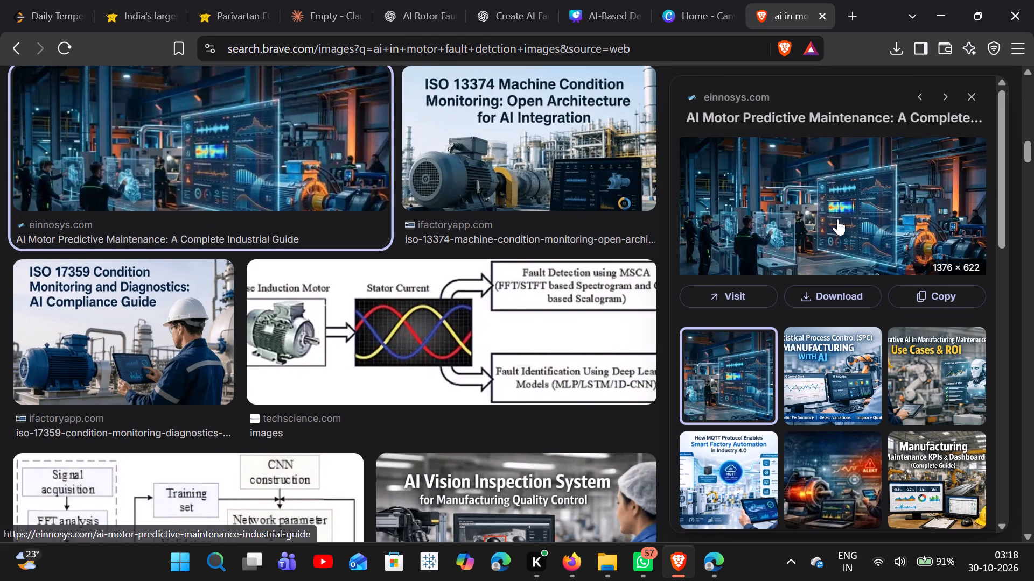
{"action": "right_click", "coordinate": [841, 208]}
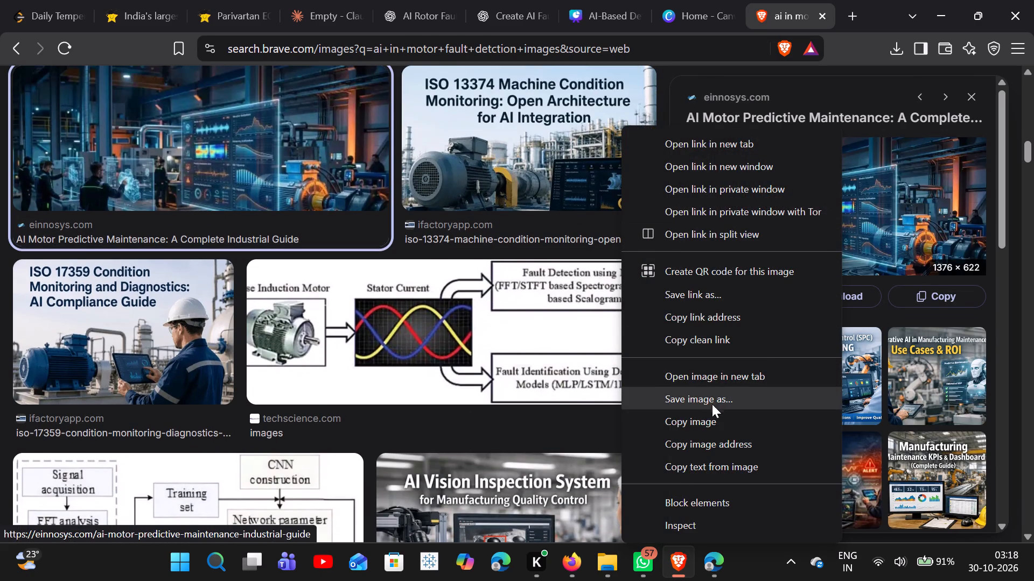
{"action": "left_click", "coordinate": [701, 422]}
Back in the Canva deck, replace the traffic image in slide 6's Output frame with the copied predictive maintenance picture.
{"action": "left_click", "coordinate": [702, 0]}
{"action": "left_click", "coordinate": [586, 0]}
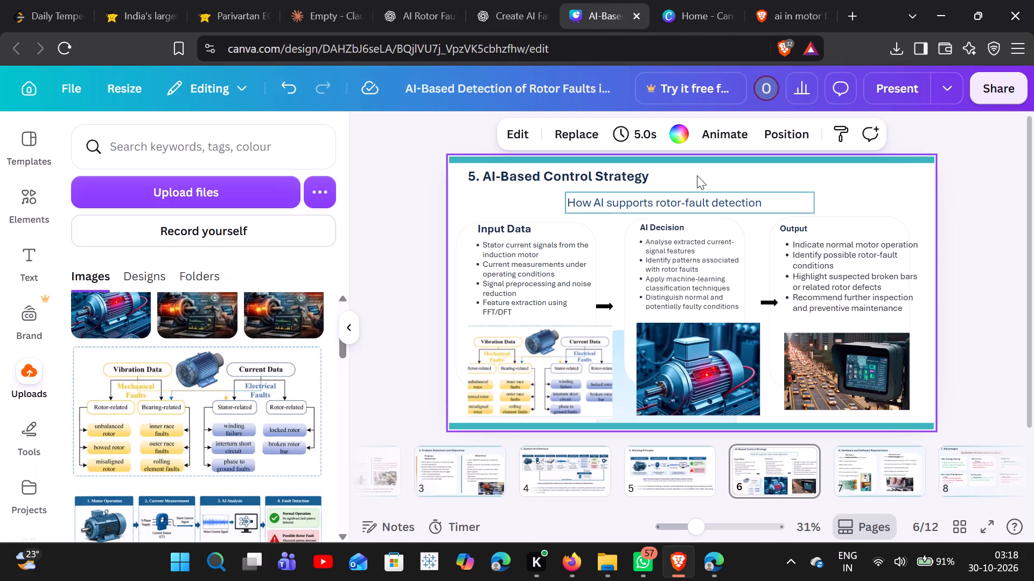
{"action": "left_click", "coordinate": [861, 384]}
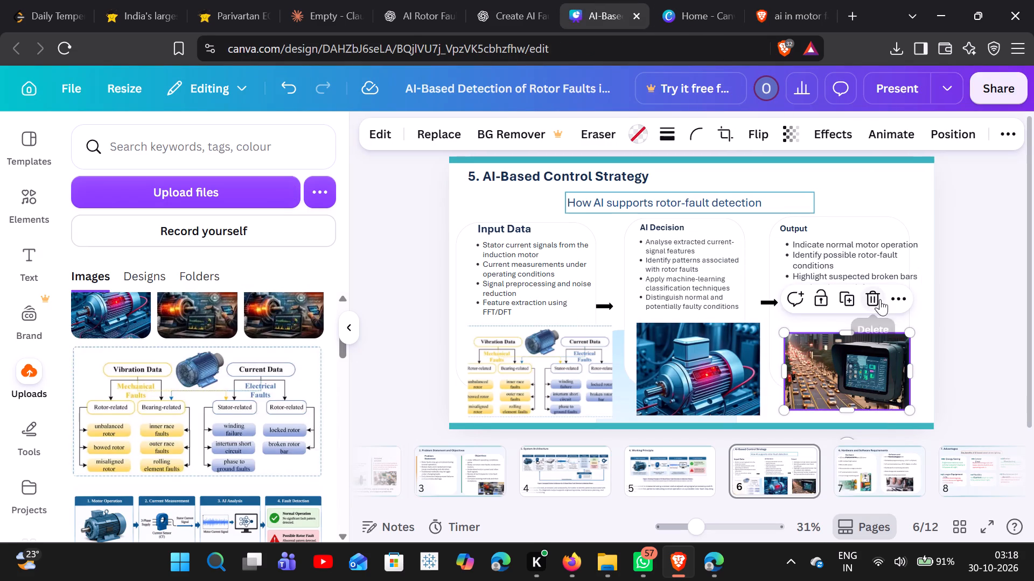
{"action": "left_click", "coordinate": [877, 297]}
{"action": "left_click", "coordinate": [857, 342]}
{"action": "left_click", "coordinate": [829, 374]}
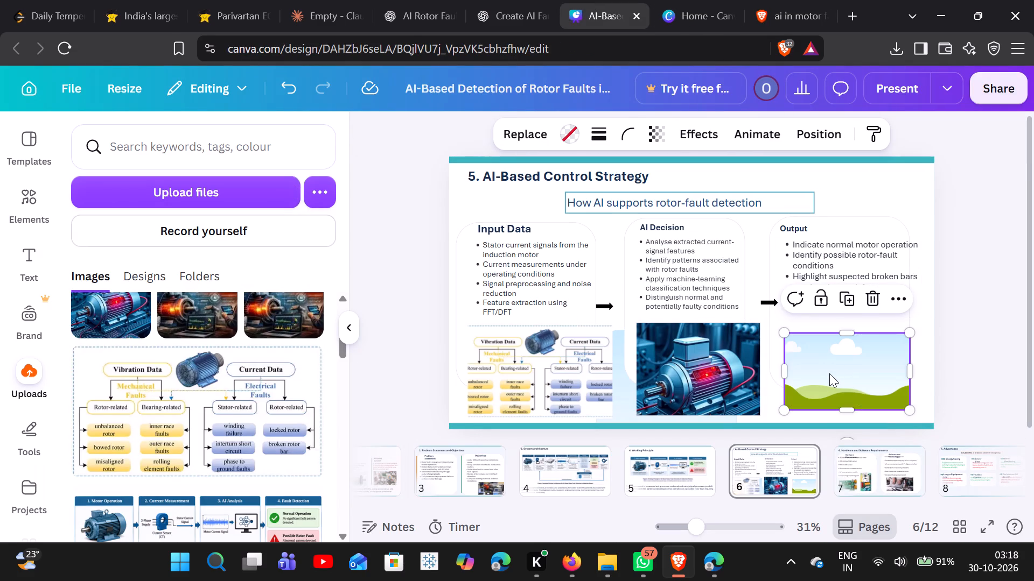
{"action": "key", "text": "ctrl+v"}
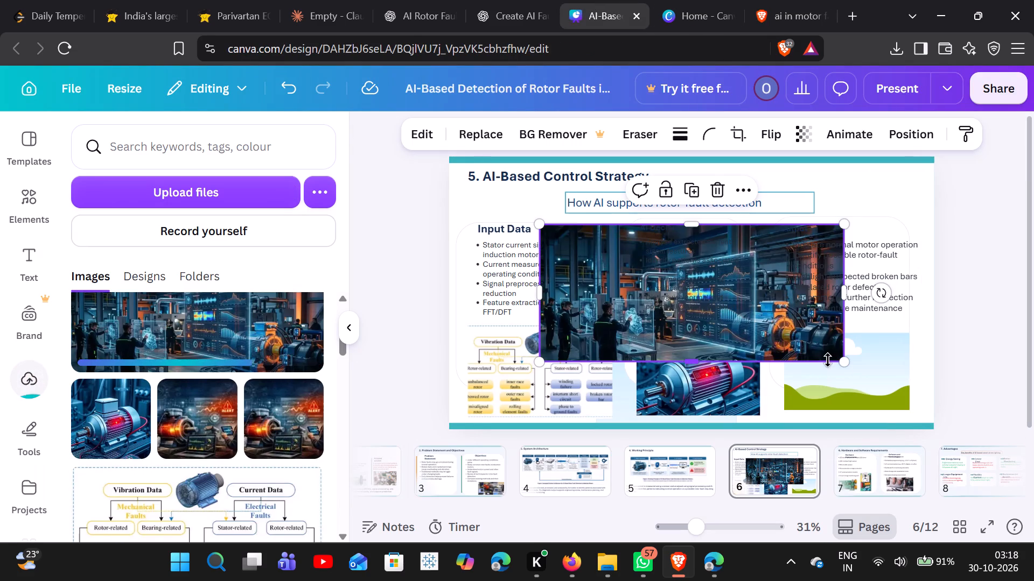
{"action": "left_click_drag", "start_coordinate": [823, 358], "coordinate": [815, 359]}
{"action": "left_click_drag", "start_coordinate": [823, 338], "coordinate": [827, 342]}
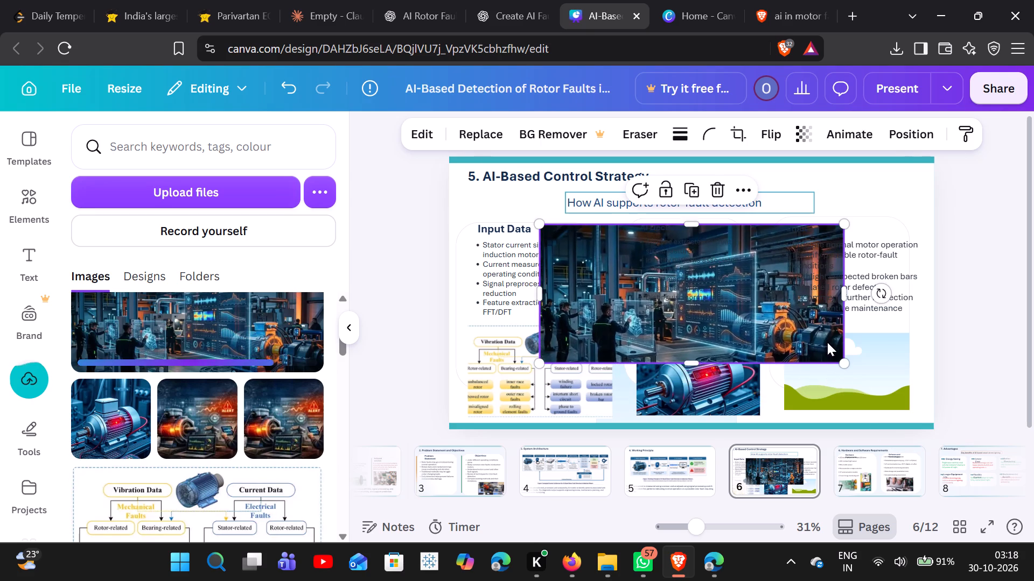
{"action": "left_click_drag", "start_coordinate": [827, 342], "coordinate": [864, 378]}
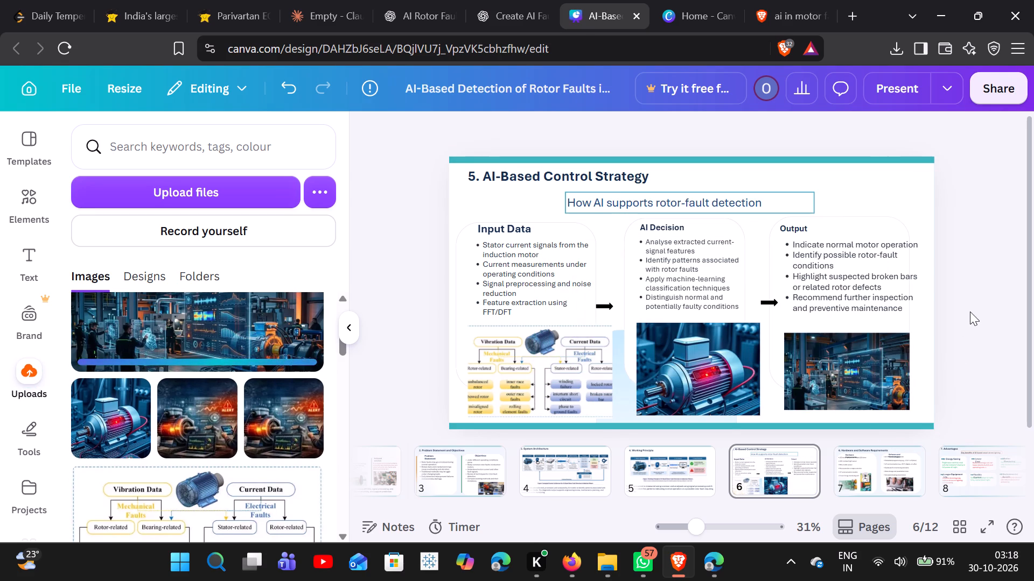
{"action": "left_click", "coordinate": [827, 372]}
{"action": "left_click_drag", "start_coordinate": [845, 331], "coordinate": [845, 327]}
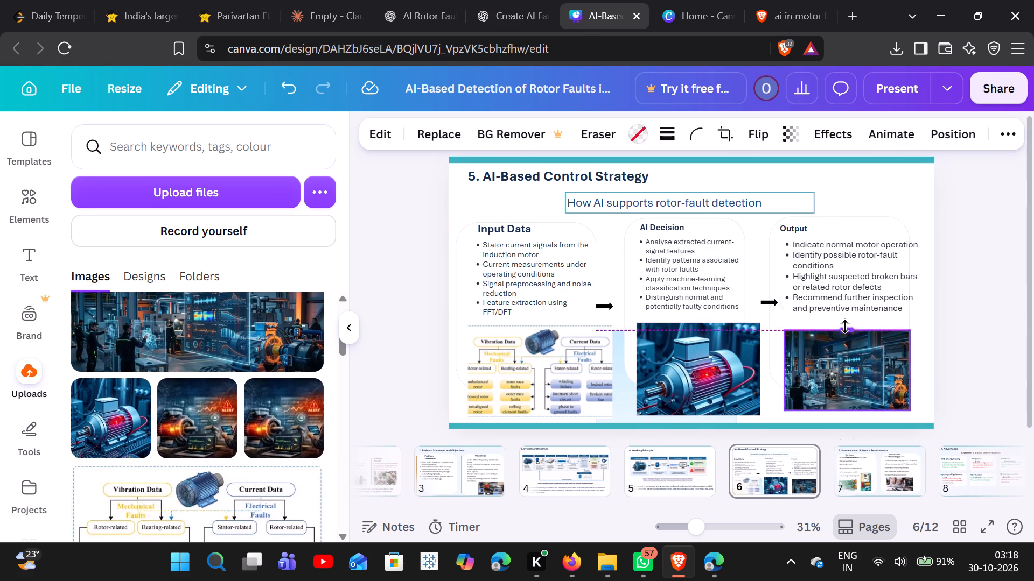
{"action": "left_click_drag", "start_coordinate": [845, 327], "coordinate": [845, 323]}
{"action": "left_click", "coordinate": [974, 386]}
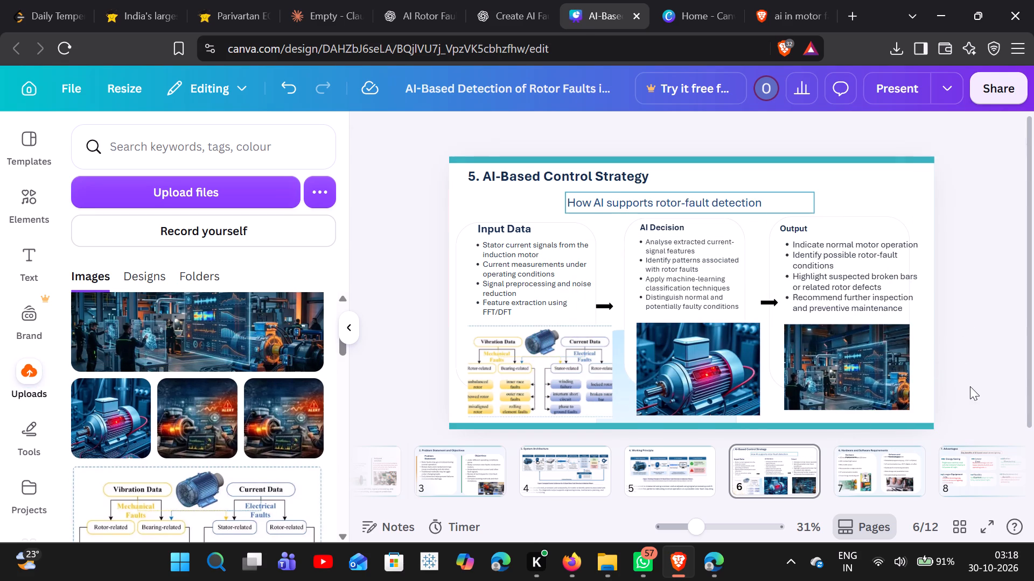
{"action": "left_click", "coordinate": [636, 360]}
{"action": "left_click_drag", "start_coordinate": [697, 320], "coordinate": [697, 328]}
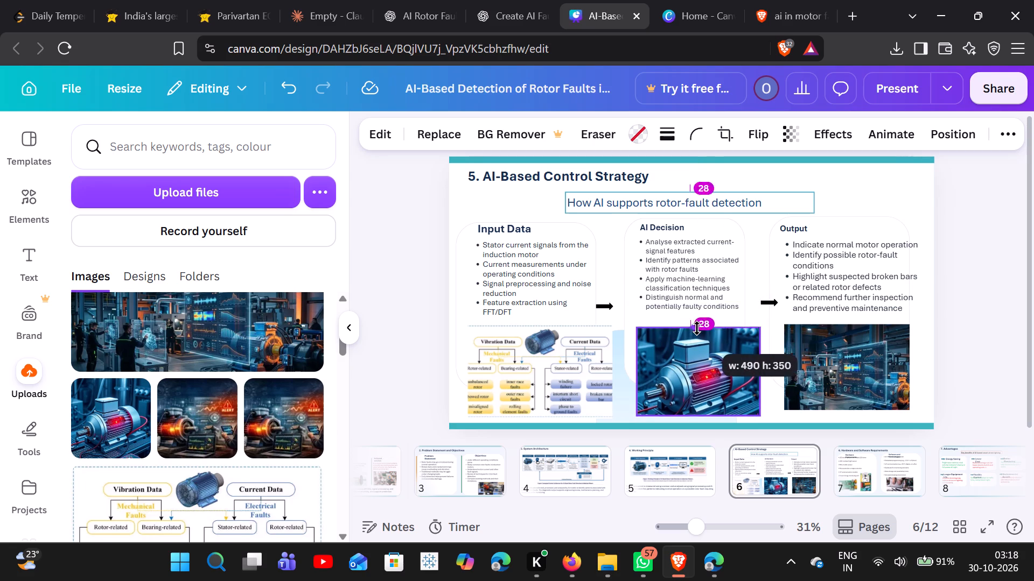
{"action": "left_click_drag", "start_coordinate": [697, 328], "coordinate": [697, 325]}
{"action": "left_click", "coordinate": [847, 378]}
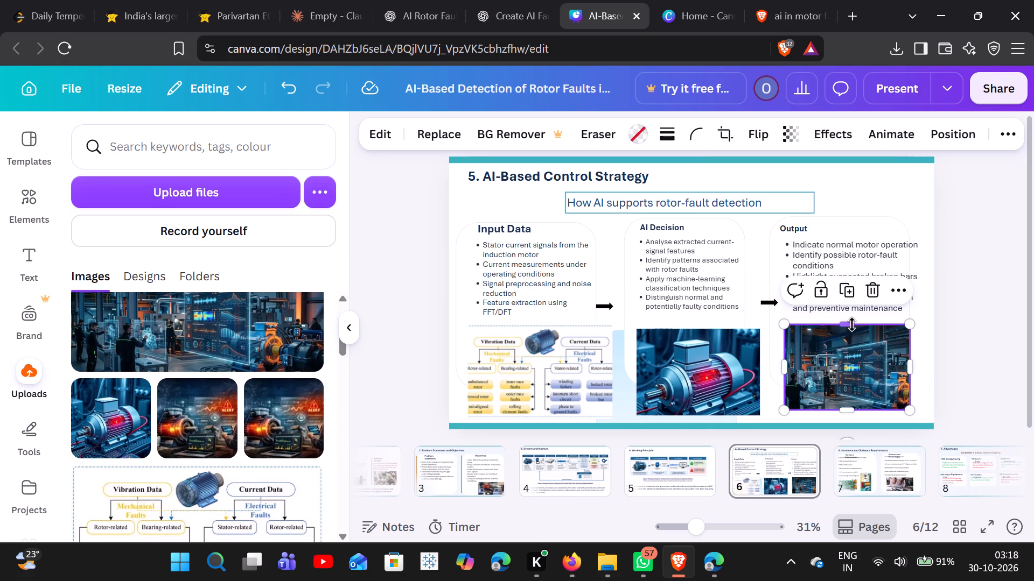
{"action": "left_click", "coordinate": [850, 323]}
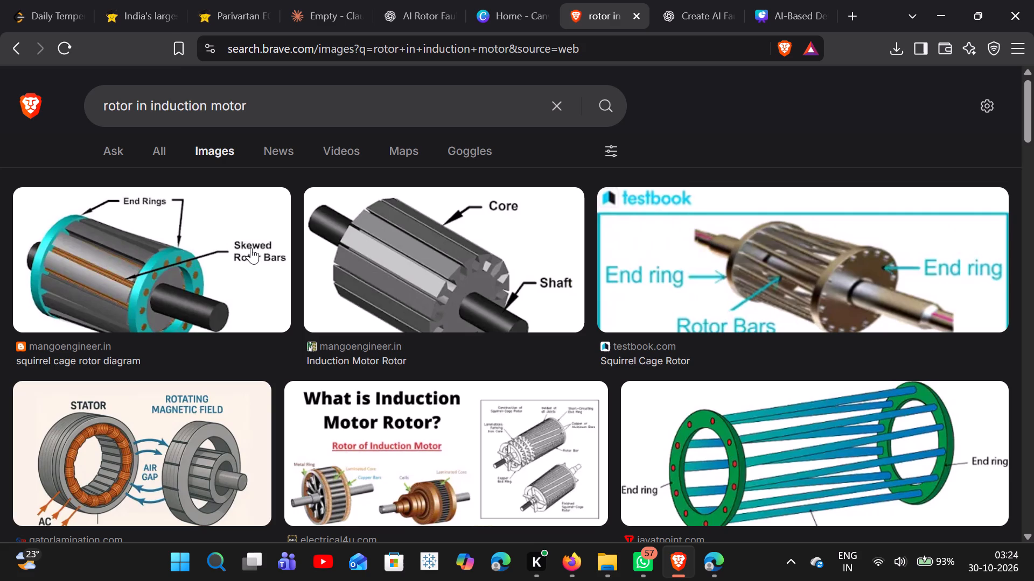
Browse the rotor image results and copy the campuscomponent.com picture of a grey induction motor beside its cutaway view.
{"action": "scroll", "coordinate": [248, 245], "scroll_direction": "down", "scroll_amount": 4}
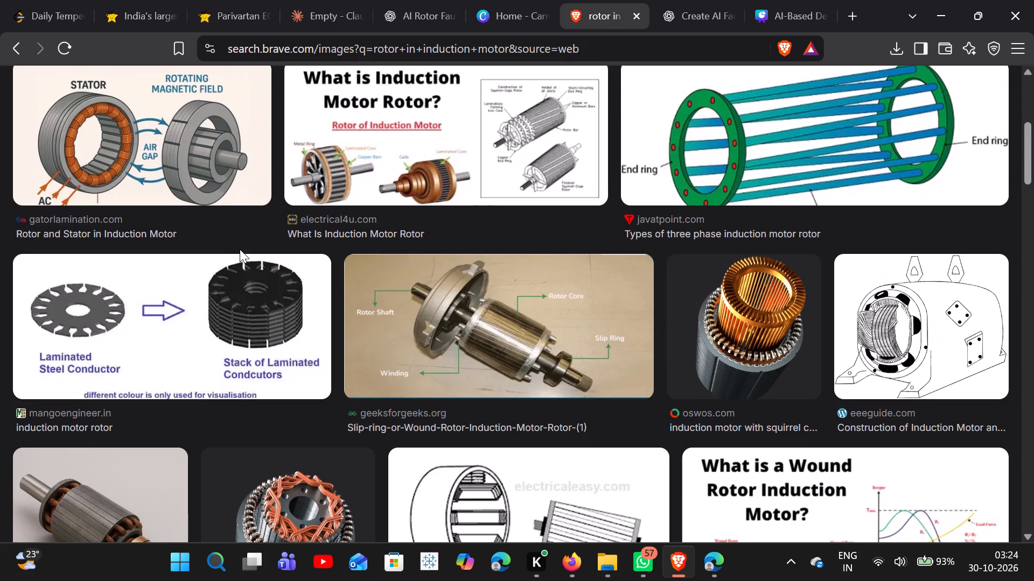
{"action": "scroll", "coordinate": [240, 249], "scroll_direction": "down", "scroll_amount": 4}
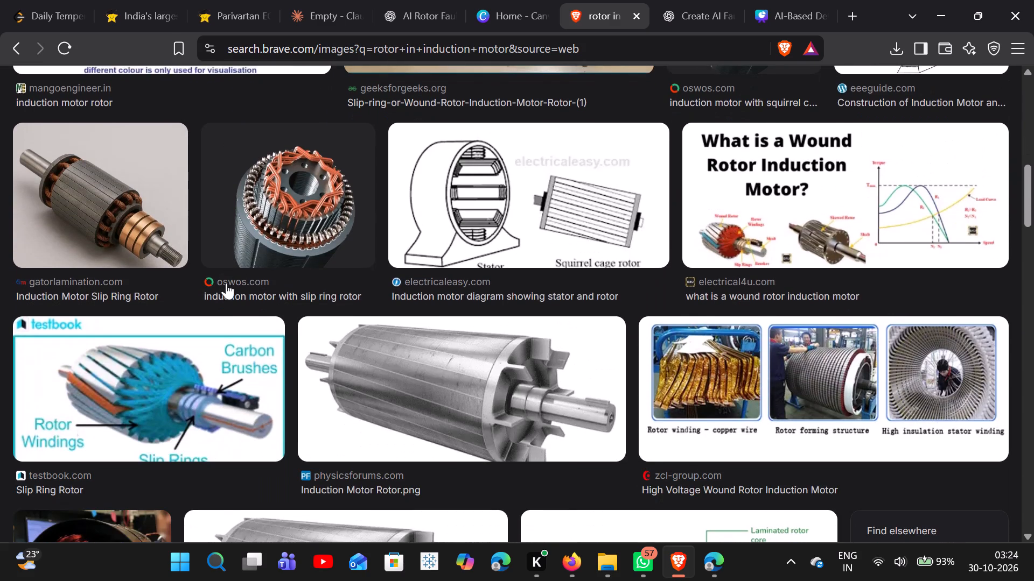
{"action": "scroll", "coordinate": [242, 312], "scroll_direction": "down", "scroll_amount": 8}
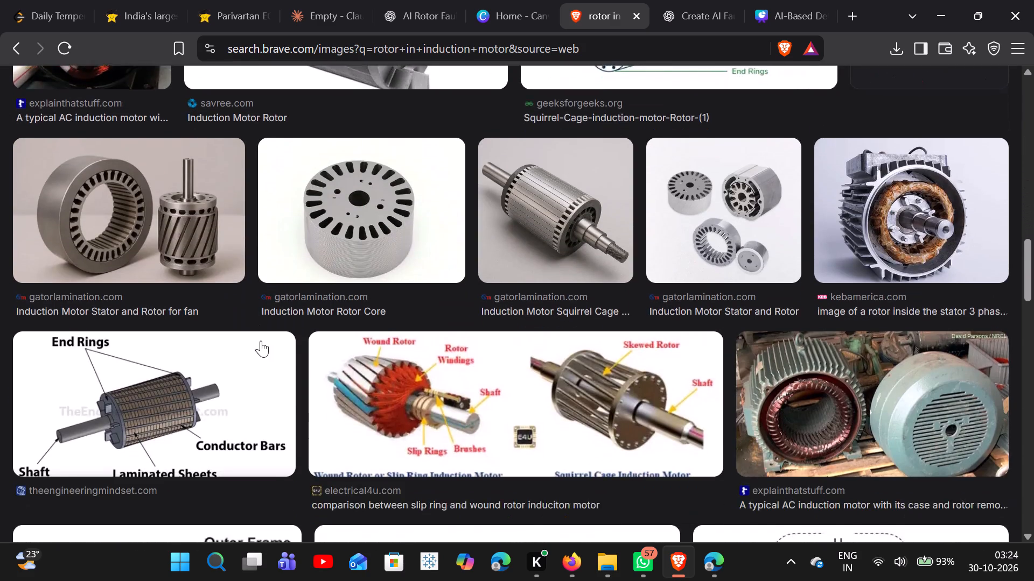
{"action": "scroll", "coordinate": [261, 341], "scroll_direction": "down", "scroll_amount": 6}
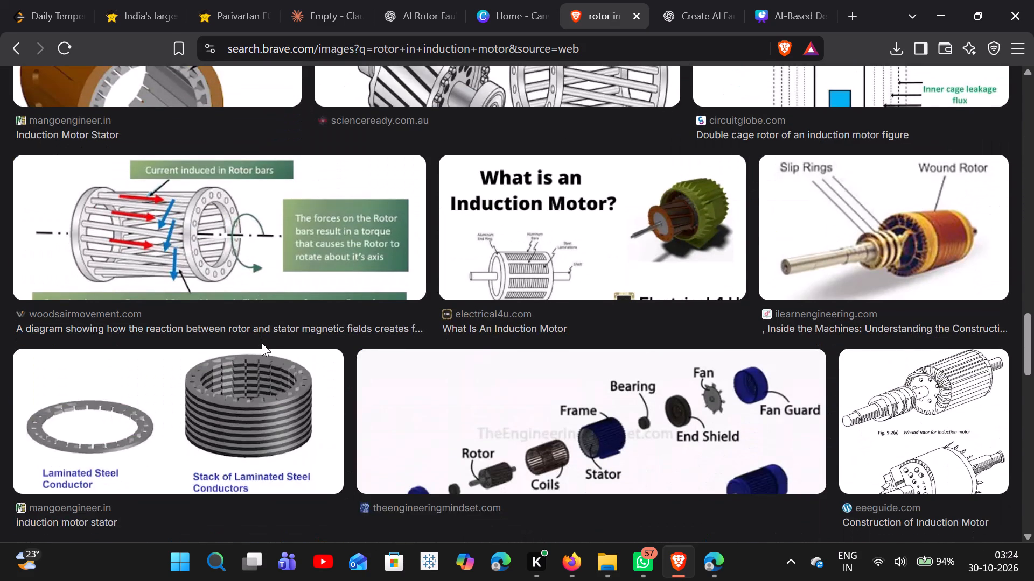
{"action": "scroll", "coordinate": [262, 343], "scroll_direction": "down", "scroll_amount": 6}
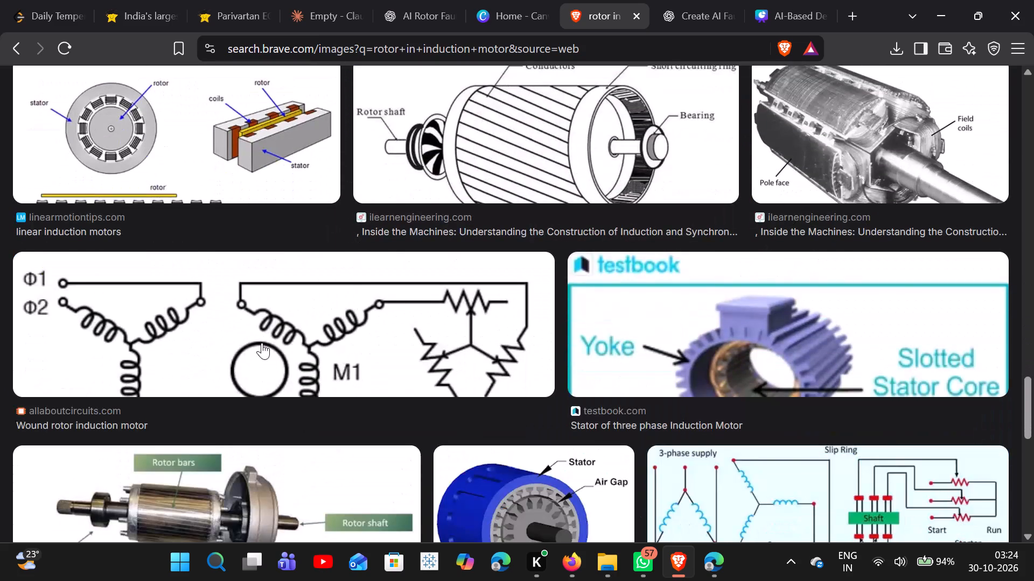
{"action": "scroll", "coordinate": [262, 343], "scroll_direction": "down", "scroll_amount": 3}
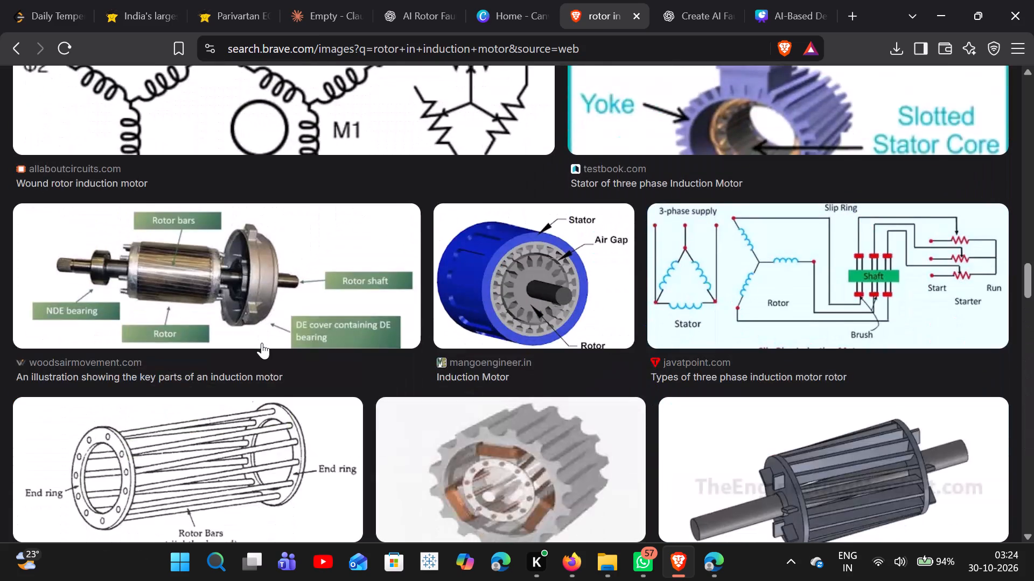
{"action": "scroll", "coordinate": [262, 343], "scroll_direction": "down", "scroll_amount": 4}
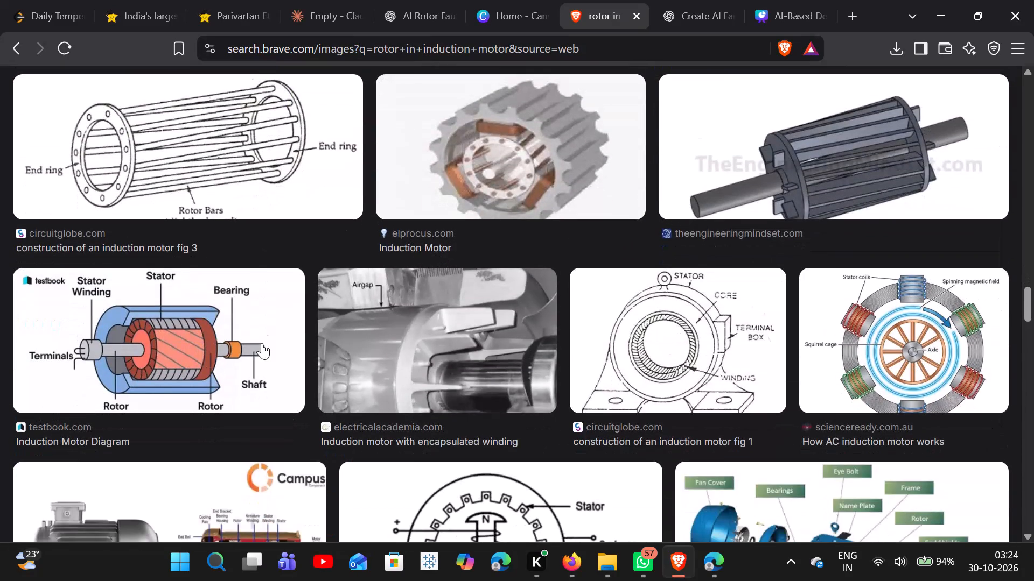
{"action": "scroll", "coordinate": [262, 343], "scroll_direction": "down", "scroll_amount": 3}
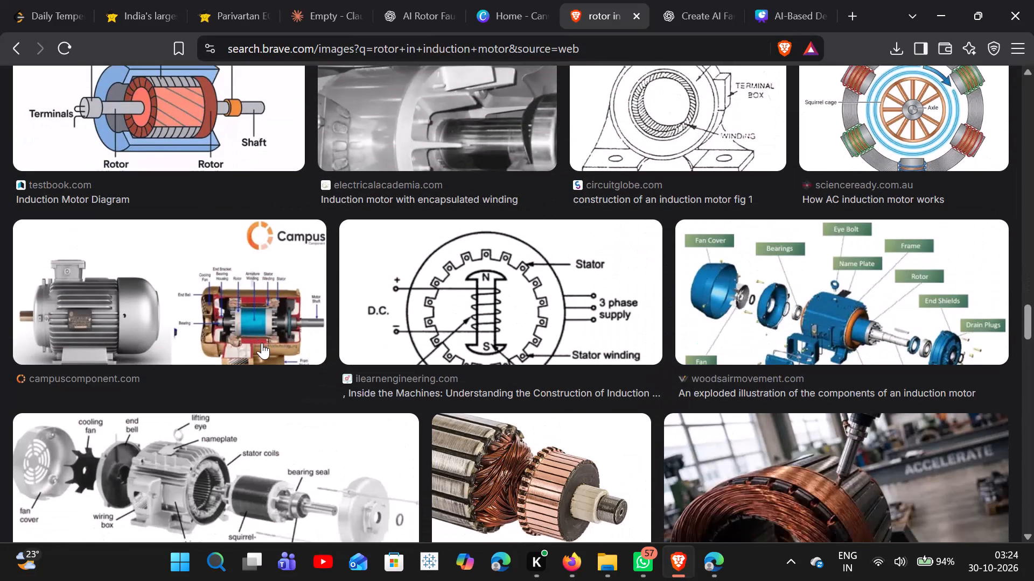
{"action": "left_click", "coordinate": [226, 334]}
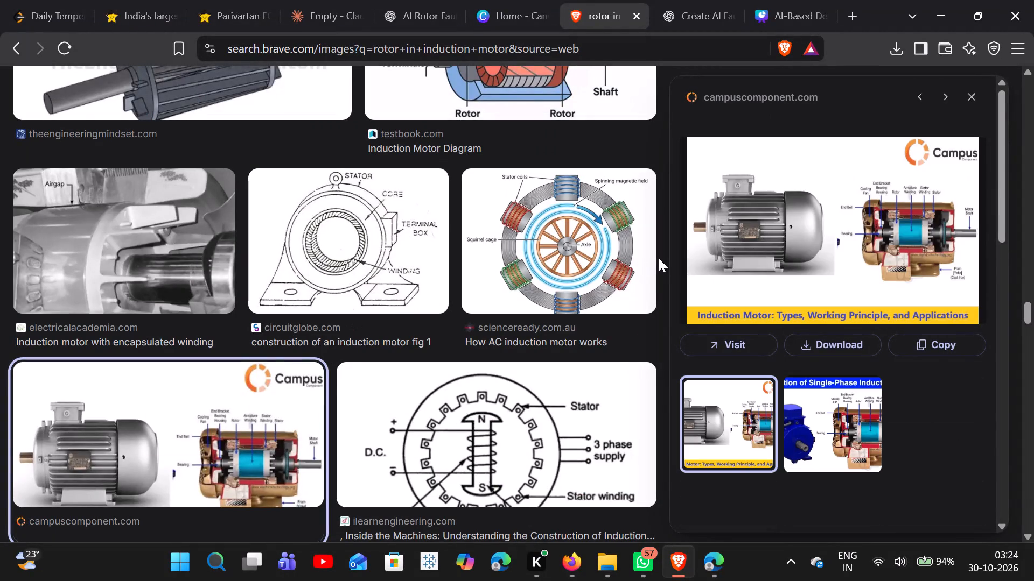
{"action": "right_click", "coordinate": [832, 239]}
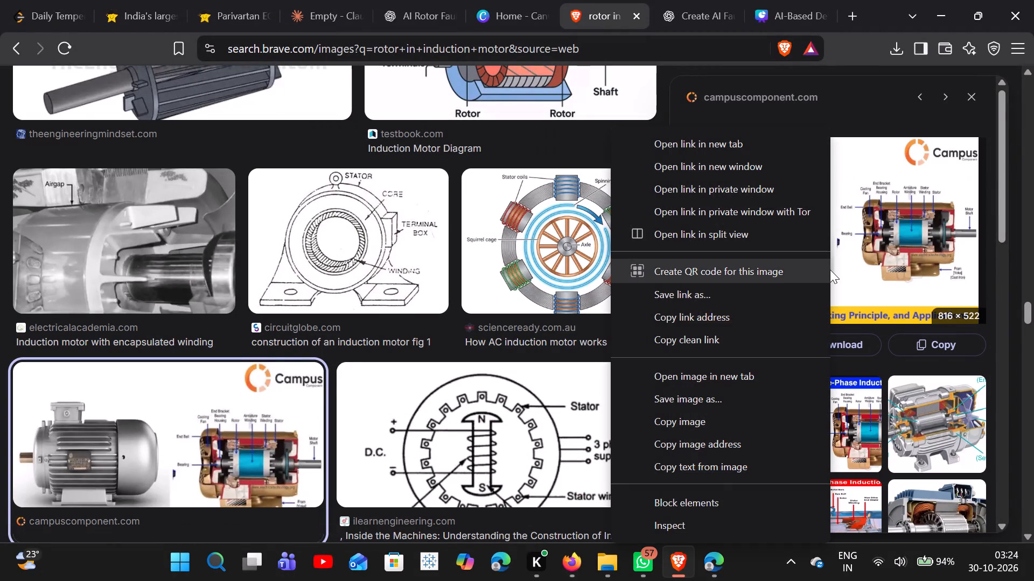
{"action": "left_click", "coordinate": [712, 415]}
Return to the Canva deck and delete the circuit-board image from its frame on slide 7.
{"action": "left_click", "coordinate": [787, 0]}
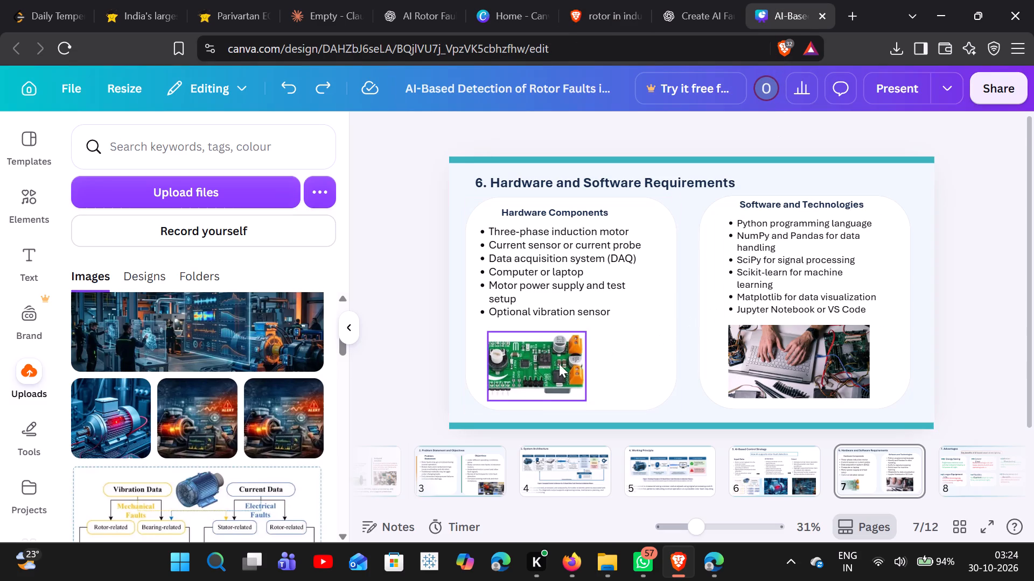
{"action": "left_click", "coordinate": [548, 375]}
{"action": "left_click", "coordinate": [564, 299]}
{"action": "left_click", "coordinate": [542, 346]}
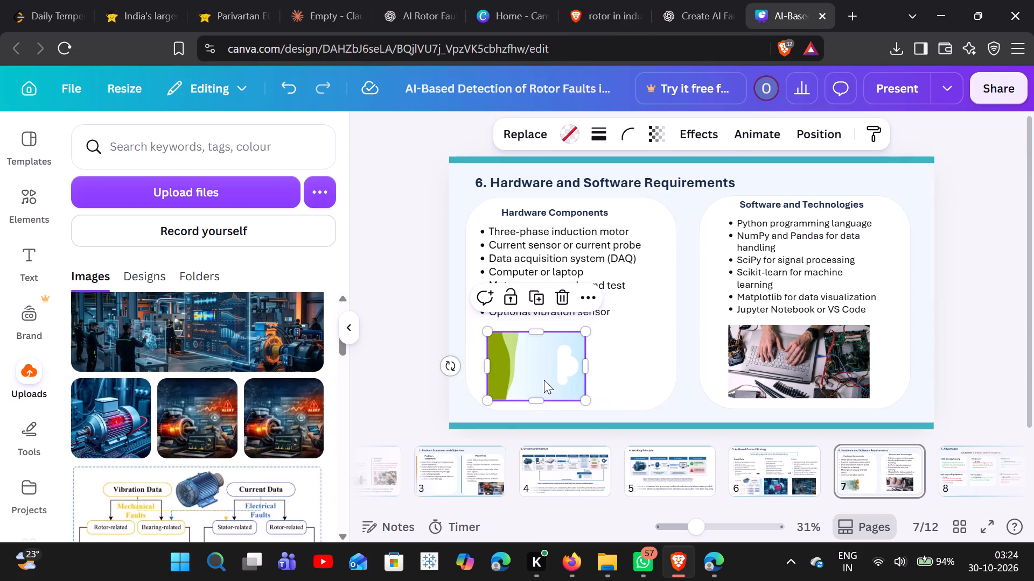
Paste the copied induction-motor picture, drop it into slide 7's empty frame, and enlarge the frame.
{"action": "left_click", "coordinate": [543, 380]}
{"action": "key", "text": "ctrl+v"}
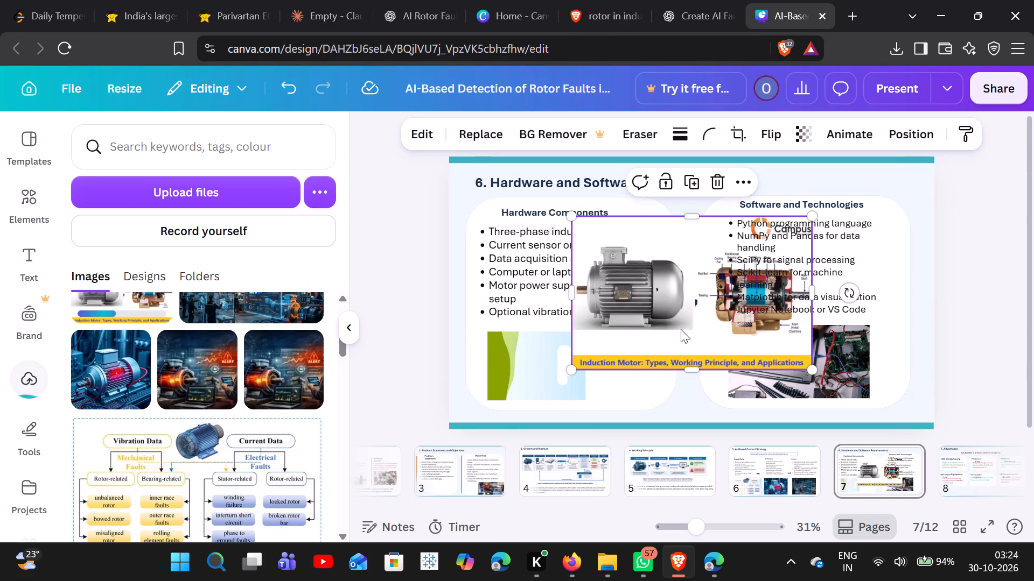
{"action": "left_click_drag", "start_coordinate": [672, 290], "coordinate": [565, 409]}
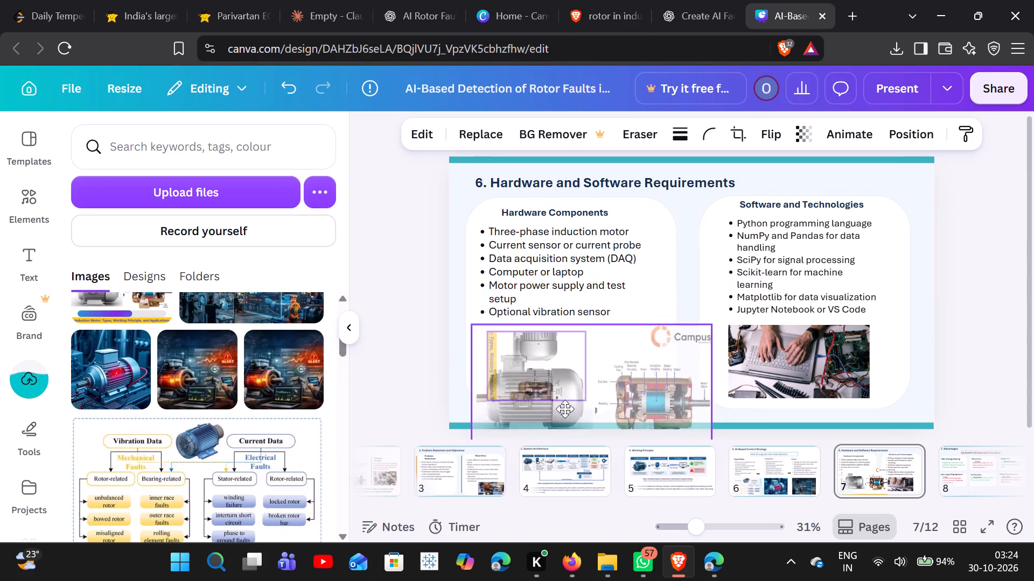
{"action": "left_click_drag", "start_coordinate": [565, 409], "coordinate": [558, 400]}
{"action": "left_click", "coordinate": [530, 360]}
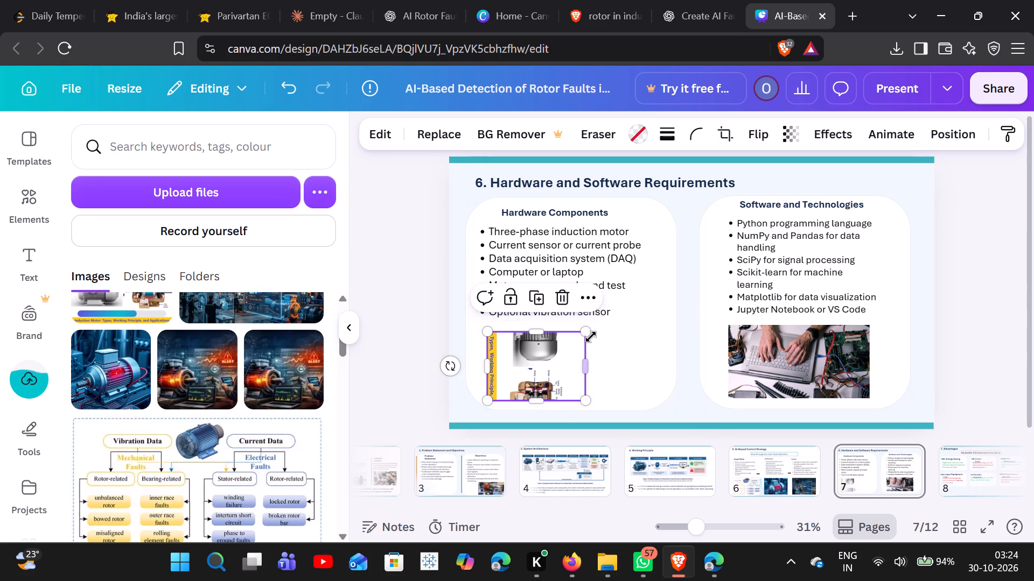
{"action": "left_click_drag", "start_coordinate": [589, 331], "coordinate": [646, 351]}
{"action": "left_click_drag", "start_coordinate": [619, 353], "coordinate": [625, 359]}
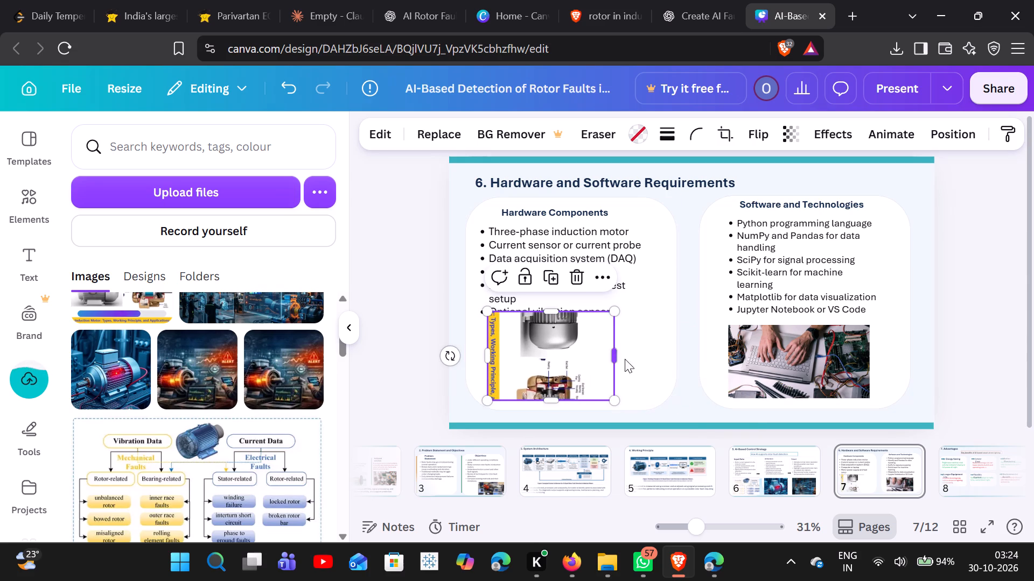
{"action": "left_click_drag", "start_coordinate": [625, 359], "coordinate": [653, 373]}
Delete the frame holding the motor picture from below the Hardware Components list.
{"action": "left_click", "coordinate": [595, 283]}
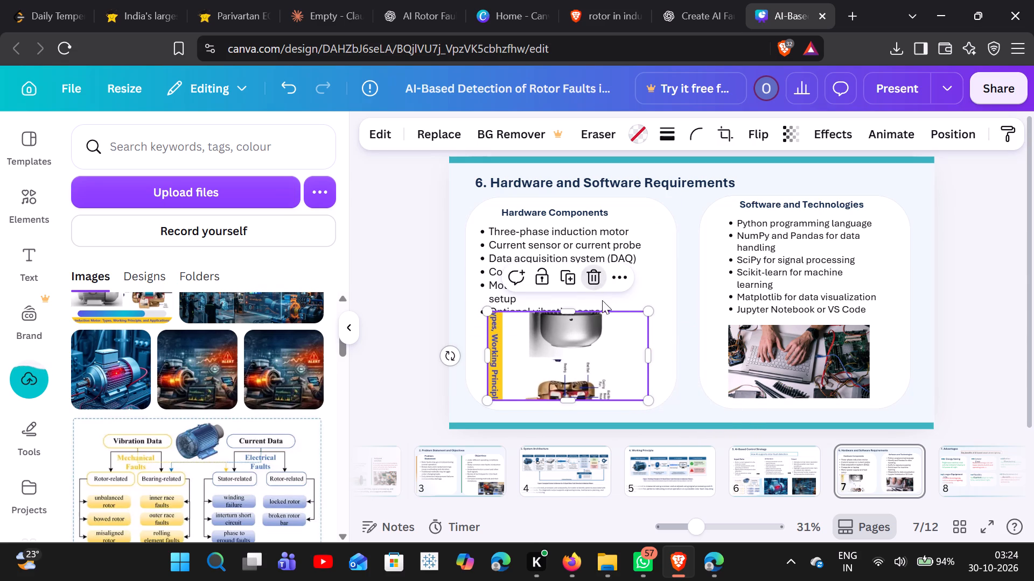
{"action": "left_click", "coordinate": [611, 353]}
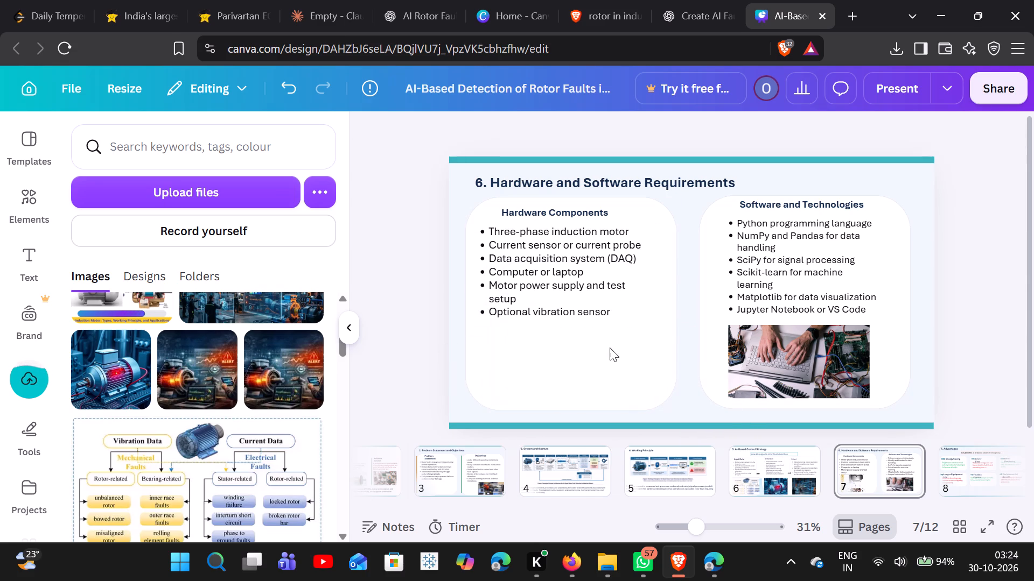
Paste the induction-motor picture on slide 7 again and also add it from the uploaded images.
{"action": "left_click", "coordinate": [584, 371]}
{"action": "key", "text": "ctrl+v"}
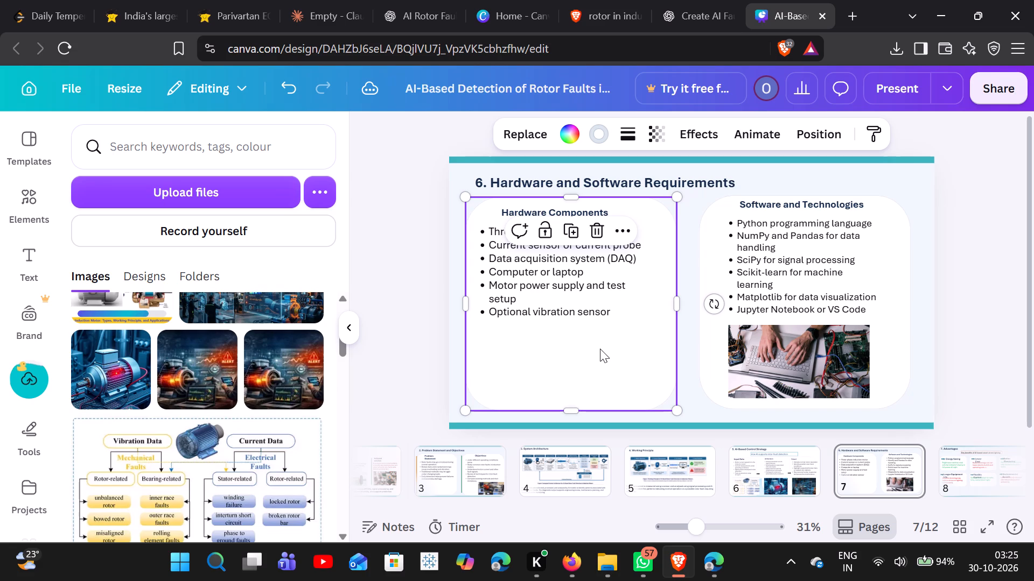
{"action": "scroll", "coordinate": [213, 401], "scroll_direction": "up", "scroll_amount": 3}
{"action": "scroll", "coordinate": [213, 406], "scroll_direction": "down", "scroll_amount": 2}
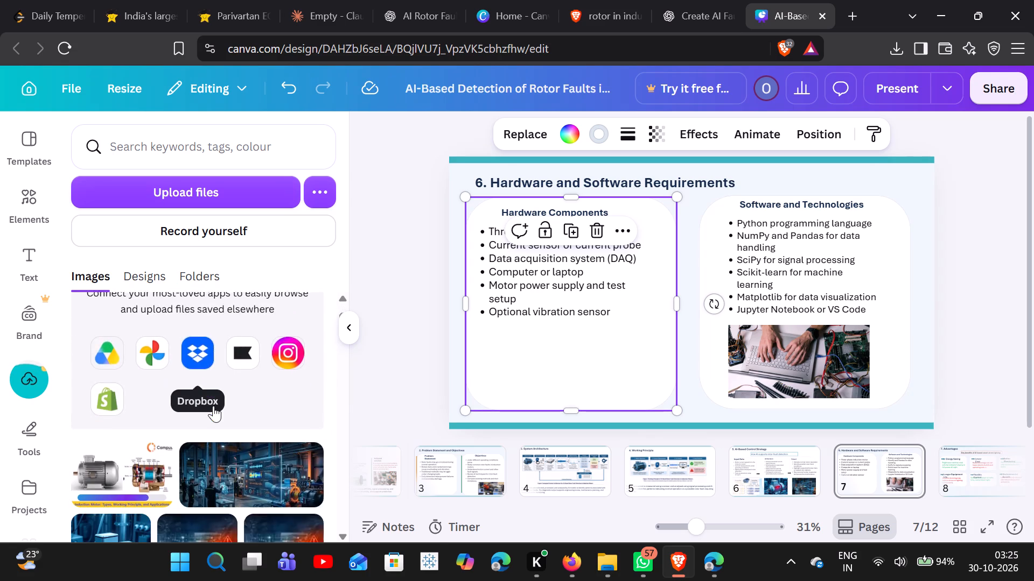
{"action": "left_click", "coordinate": [135, 371]}
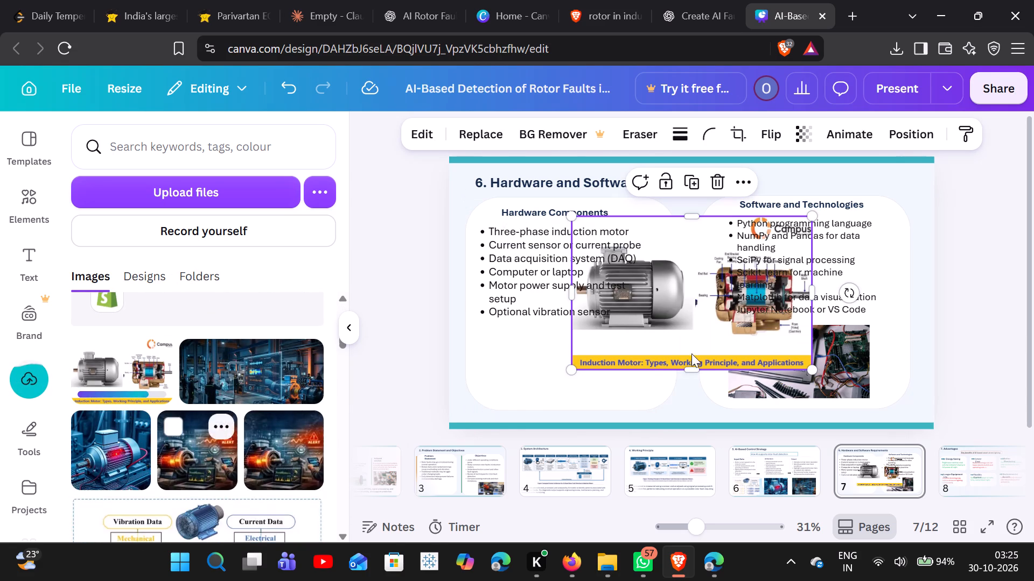
Move one copy of the motor picture below the Hardware Components list and shrink it.
{"action": "left_click_drag", "start_coordinate": [676, 329], "coordinate": [572, 422]}
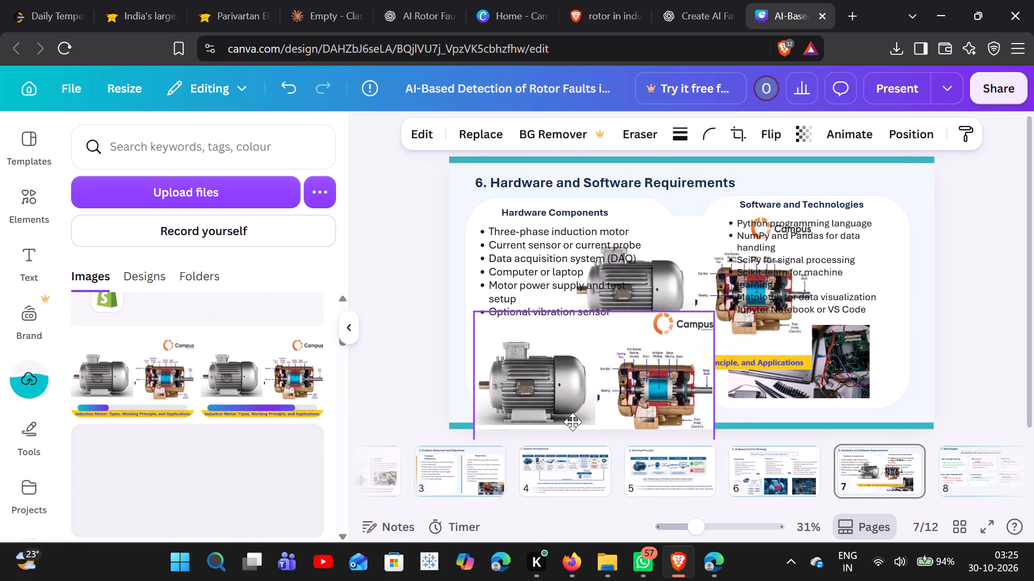
{"action": "left_click_drag", "start_coordinate": [572, 422], "coordinate": [569, 412]}
{"action": "left_click_drag", "start_coordinate": [709, 306], "coordinate": [687, 325]}
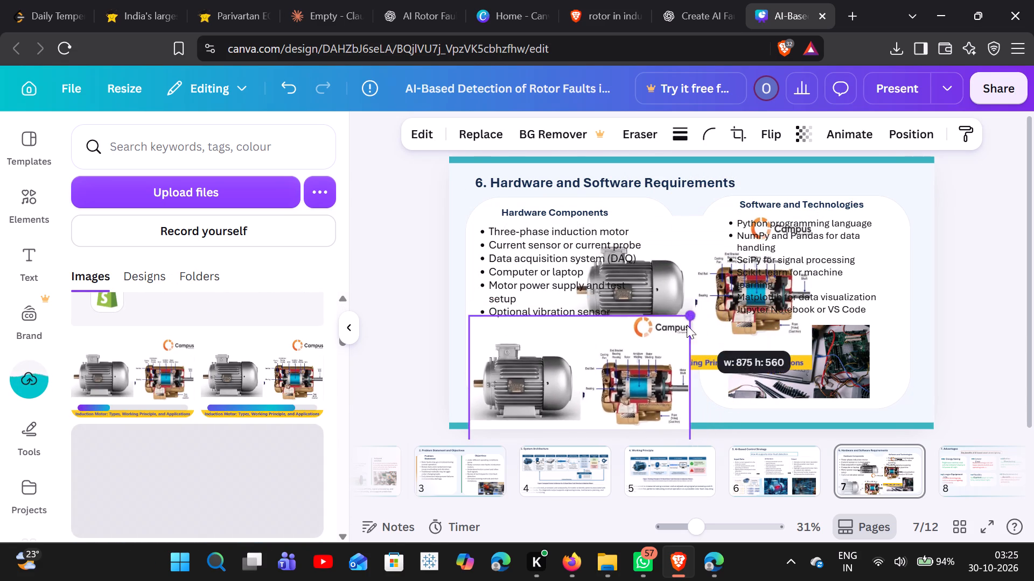
{"action": "left_click_drag", "start_coordinate": [687, 325], "coordinate": [638, 363]}
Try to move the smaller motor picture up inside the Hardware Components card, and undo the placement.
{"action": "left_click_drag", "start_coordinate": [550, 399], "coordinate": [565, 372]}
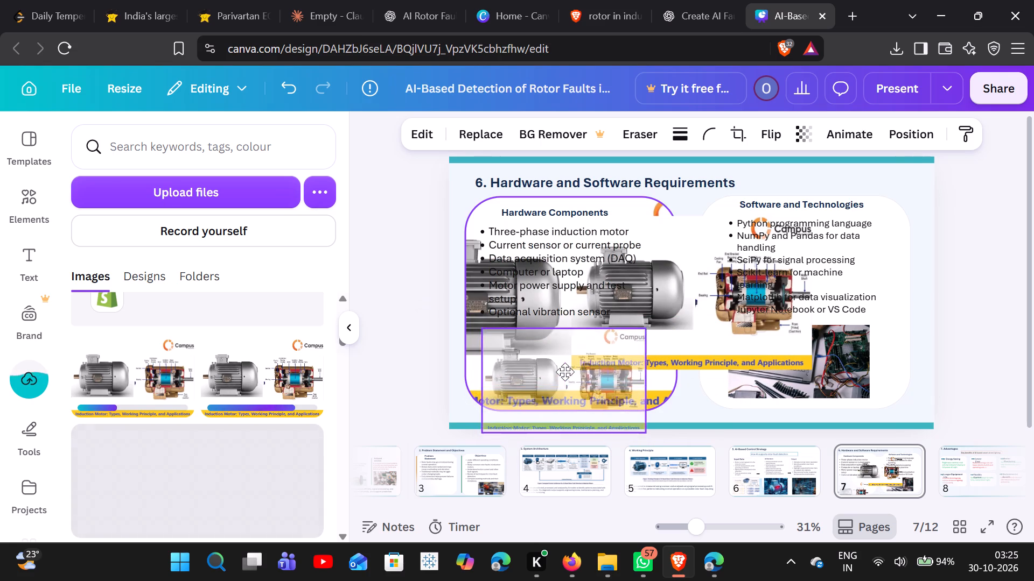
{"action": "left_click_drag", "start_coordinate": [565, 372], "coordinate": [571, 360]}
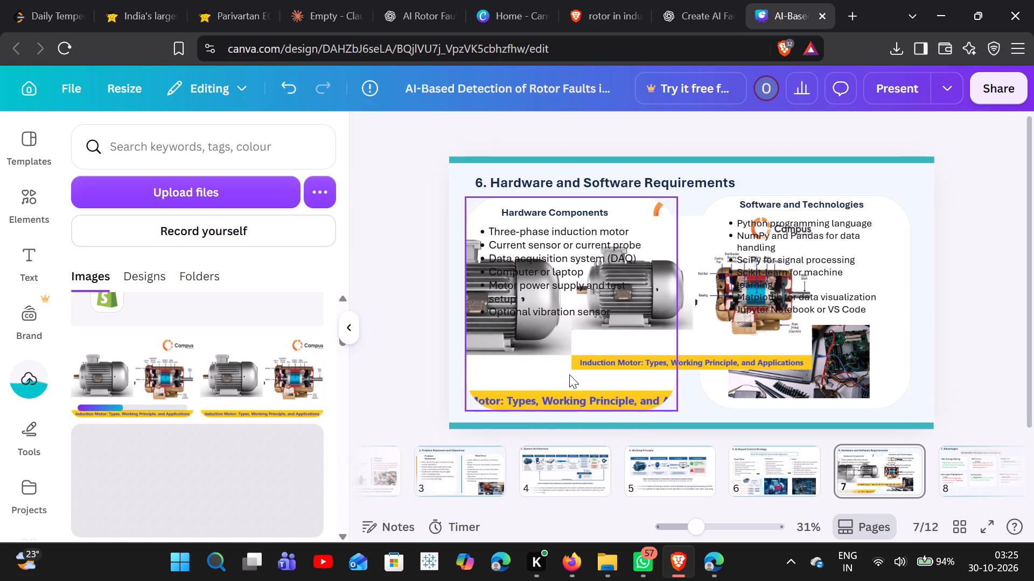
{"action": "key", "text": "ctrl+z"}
Delete the larger duplicate motor picture from the middle of slide 7.
{"action": "left_click", "coordinate": [726, 324]}
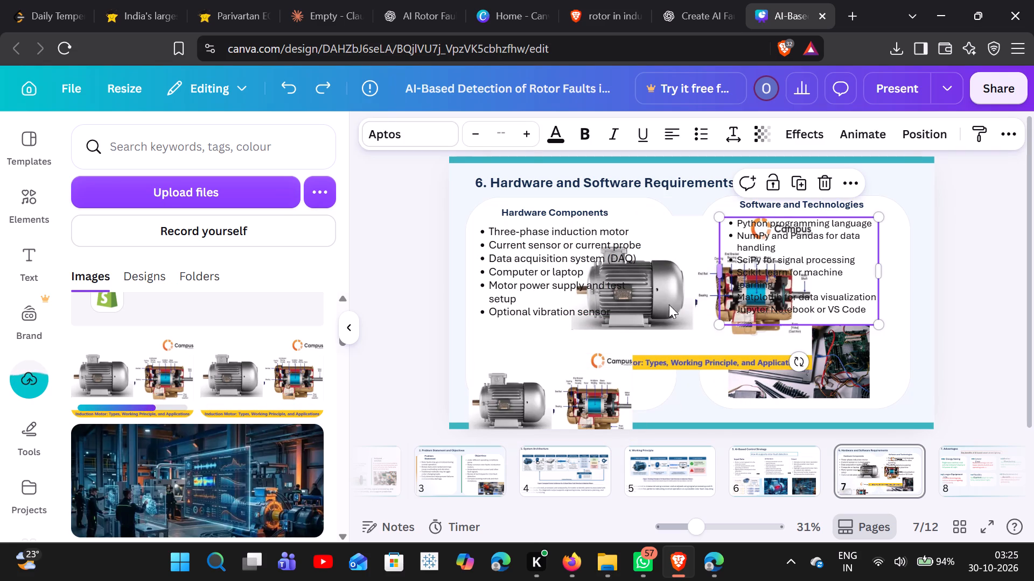
{"action": "left_click", "coordinate": [660, 334]}
{"action": "left_click", "coordinate": [713, 178]}
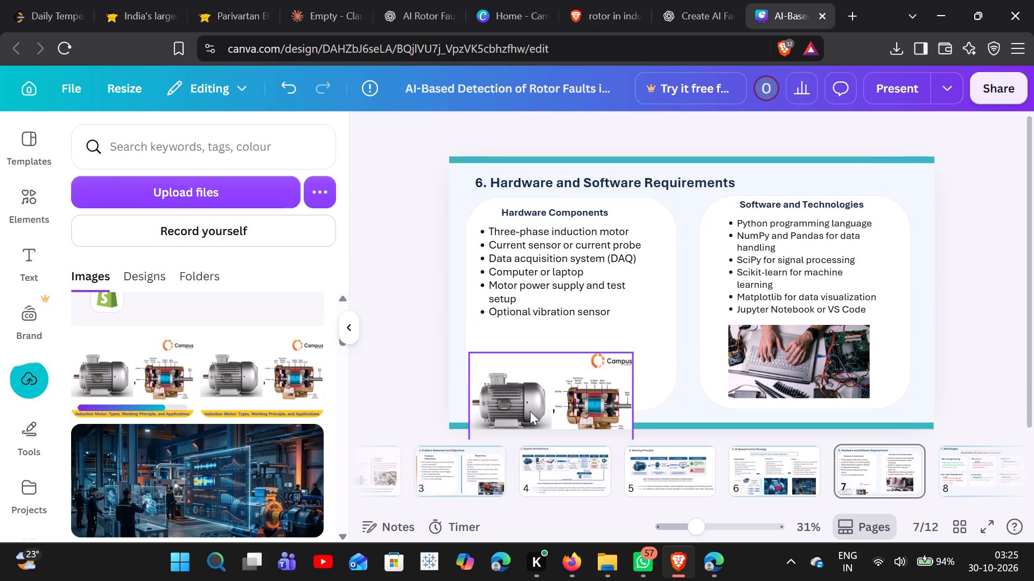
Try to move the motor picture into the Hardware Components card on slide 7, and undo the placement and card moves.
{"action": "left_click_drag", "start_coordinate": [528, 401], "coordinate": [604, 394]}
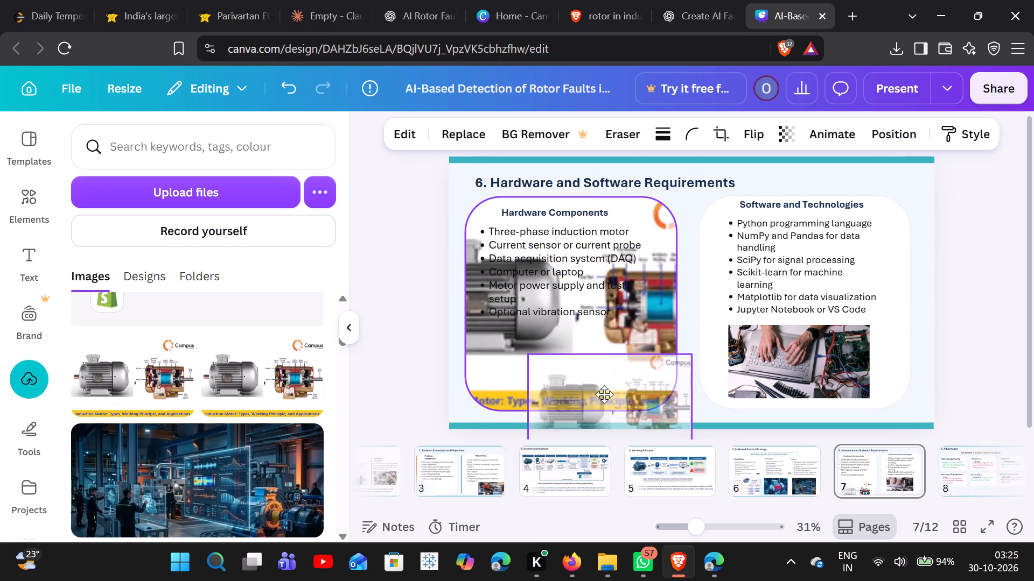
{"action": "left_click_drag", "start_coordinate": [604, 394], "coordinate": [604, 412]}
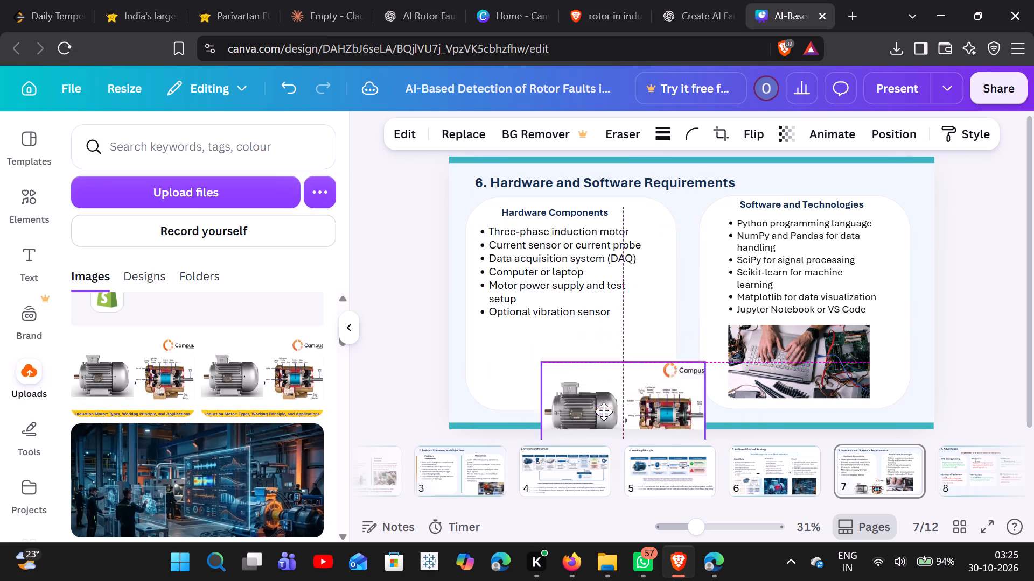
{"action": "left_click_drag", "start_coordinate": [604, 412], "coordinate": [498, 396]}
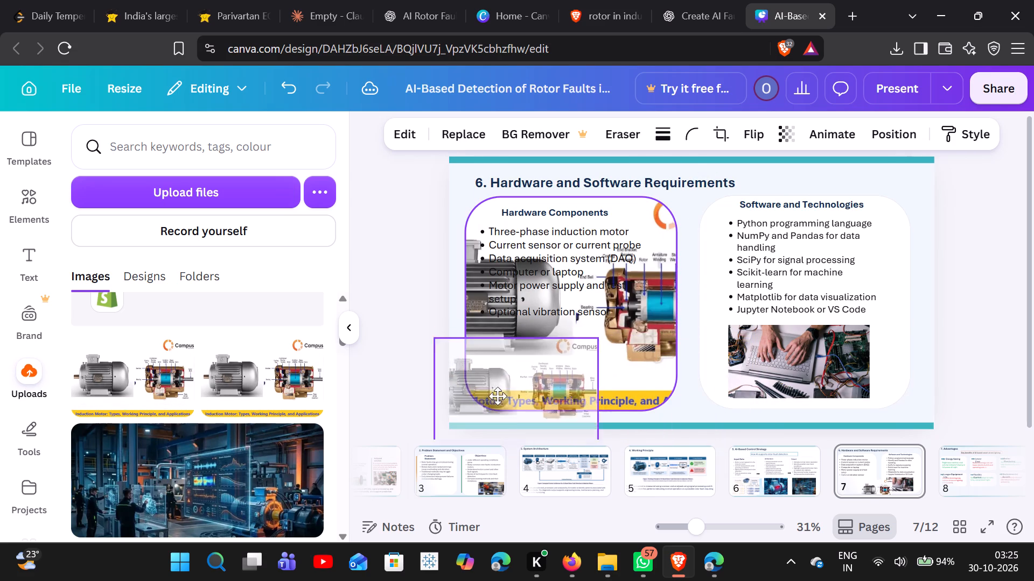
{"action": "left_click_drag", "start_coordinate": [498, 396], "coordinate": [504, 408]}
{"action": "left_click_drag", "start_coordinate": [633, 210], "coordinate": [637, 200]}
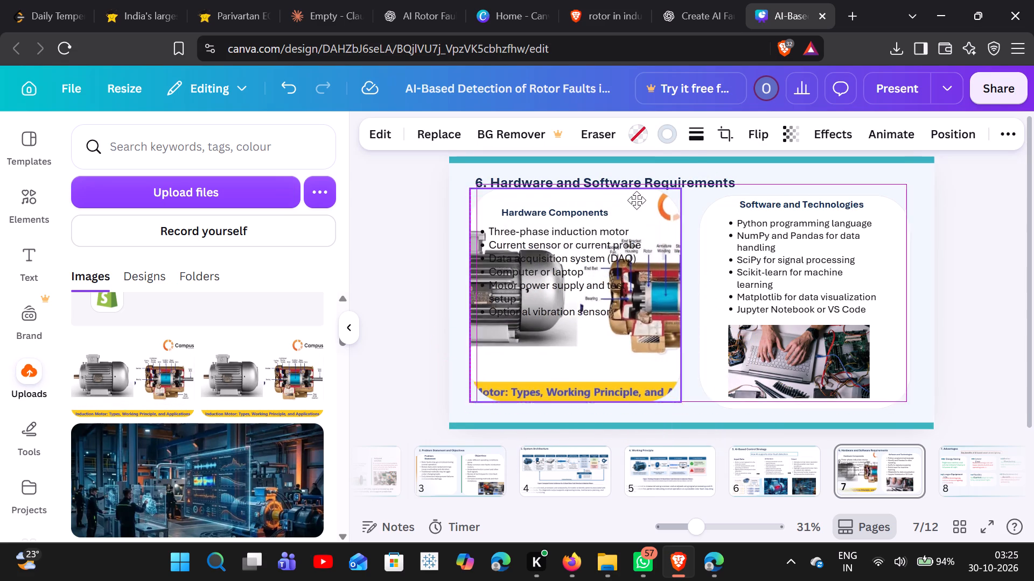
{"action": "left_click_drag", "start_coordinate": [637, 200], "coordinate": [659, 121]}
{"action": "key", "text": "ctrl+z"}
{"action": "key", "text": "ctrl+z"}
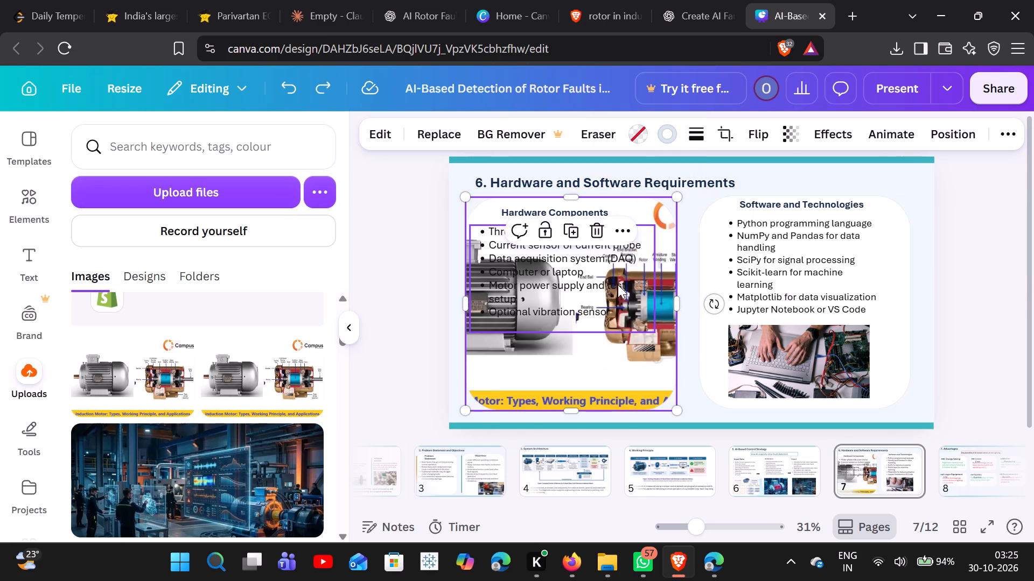
Move the white Hardware Components card aside, place the motor picture below the list, crop off its caption strip and size it to the card's width.
{"action": "left_click_drag", "start_coordinate": [643, 209], "coordinate": [688, 117]}
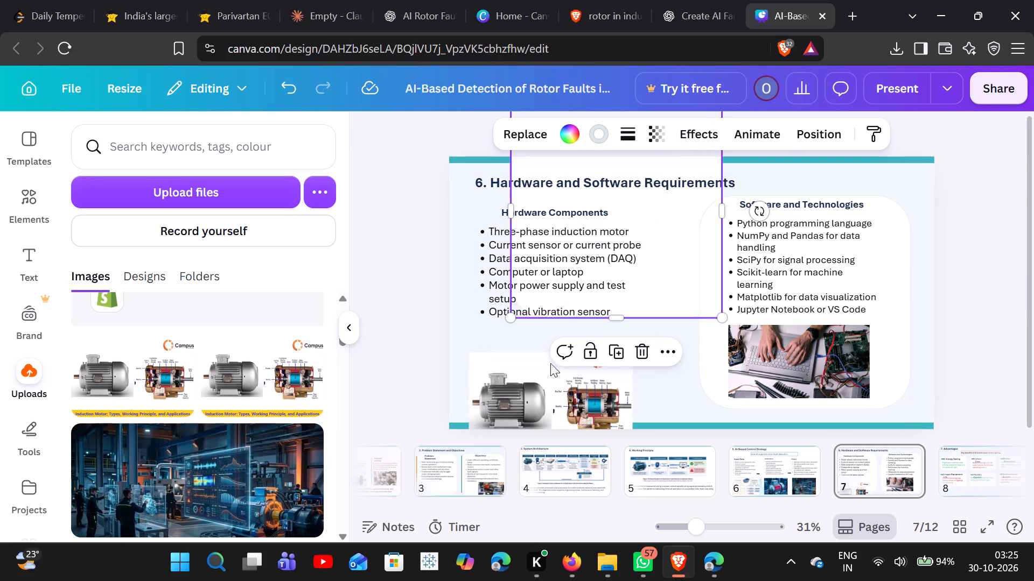
{"action": "left_click_drag", "start_coordinate": [533, 400], "coordinate": [540, 373]}
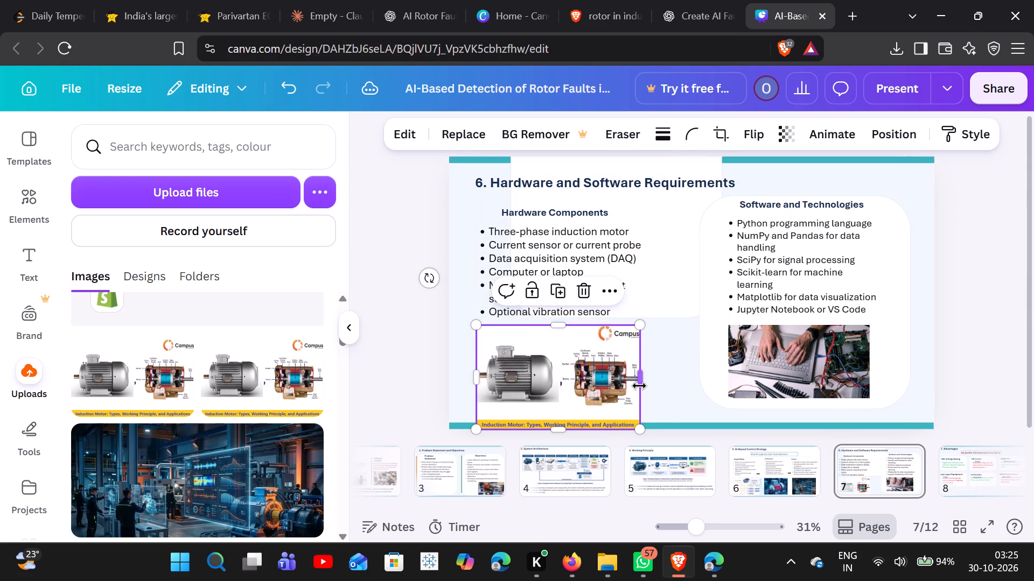
{"action": "left_click_drag", "start_coordinate": [558, 427], "coordinate": [558, 410]}
{"action": "left_click_drag", "start_coordinate": [642, 365], "coordinate": [675, 380]}
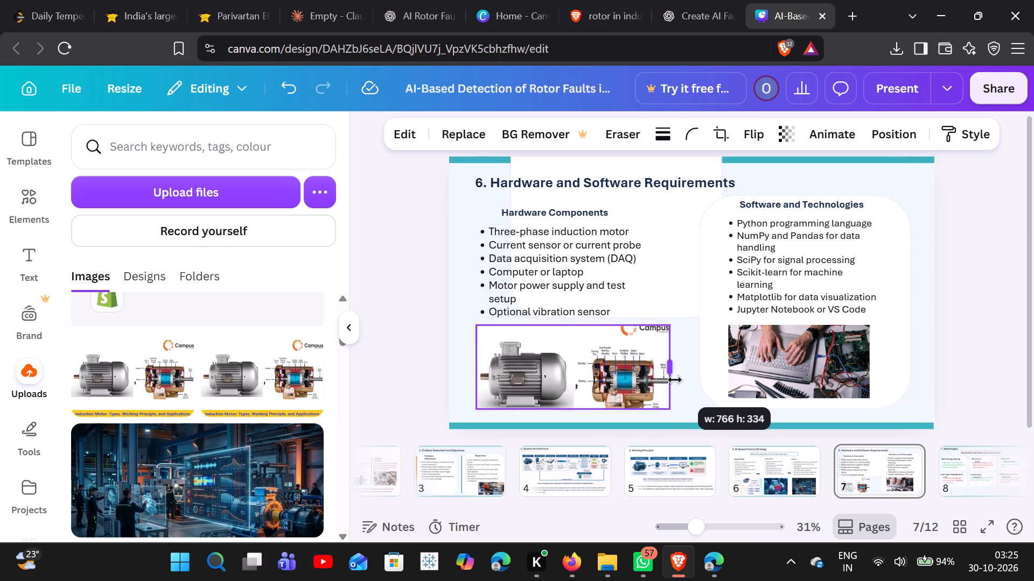
{"action": "left_click_drag", "start_coordinate": [675, 380], "coordinate": [718, 389]}
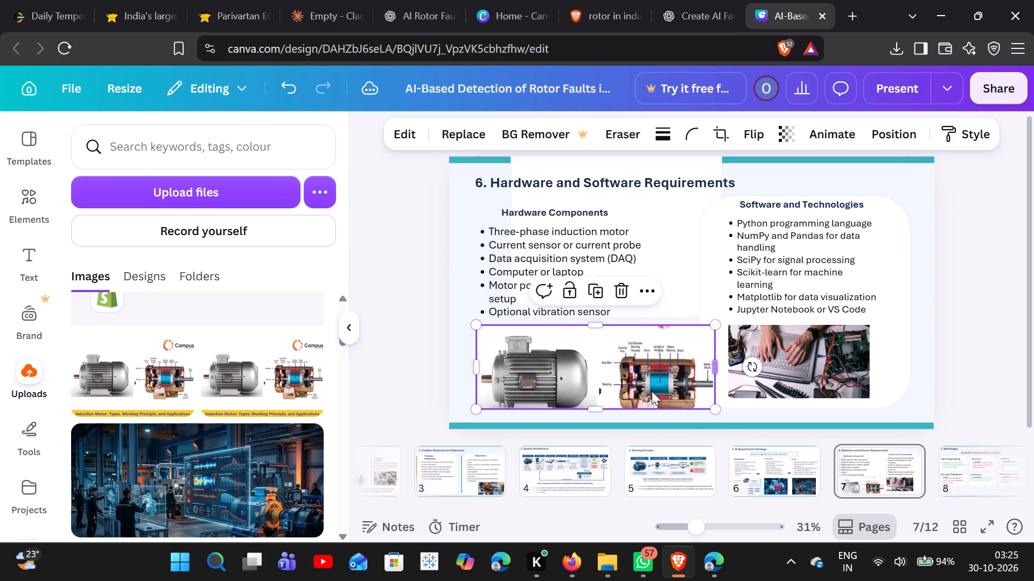
{"action": "left_click_drag", "start_coordinate": [645, 389], "coordinate": [645, 384]}
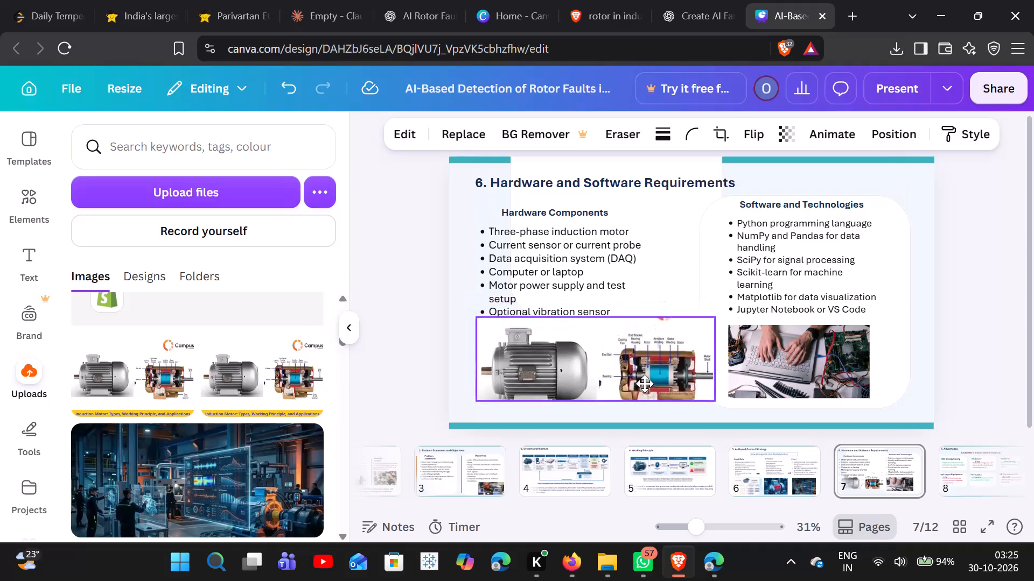
{"action": "left_click_drag", "start_coordinate": [645, 384], "coordinate": [636, 387]}
{"action": "left_click_drag", "start_coordinate": [595, 406], "coordinate": [595, 417]}
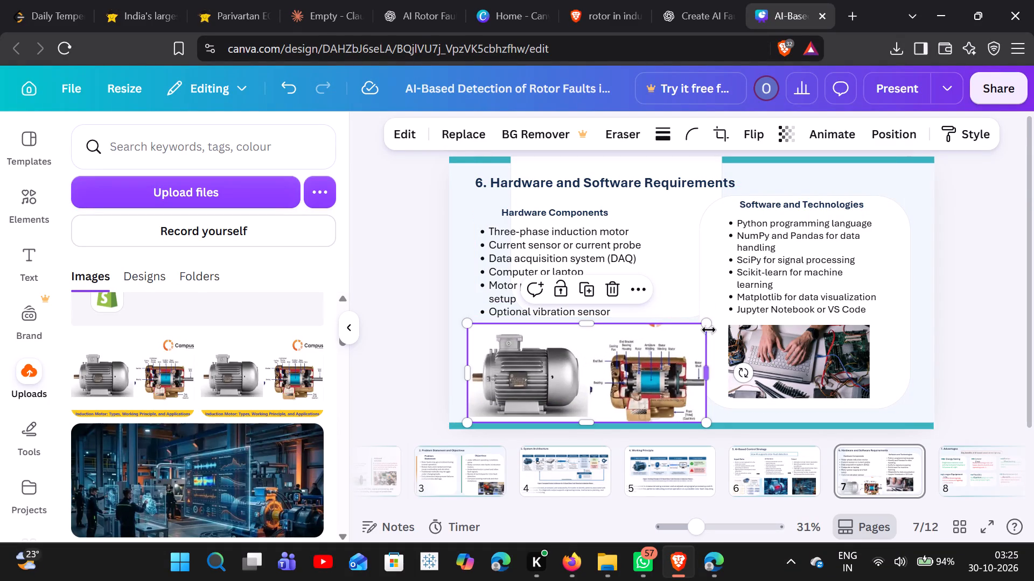
{"action": "left_click_drag", "start_coordinate": [709, 322], "coordinate": [680, 337]}
{"action": "left_click_drag", "start_coordinate": [596, 381], "coordinate": [596, 374]}
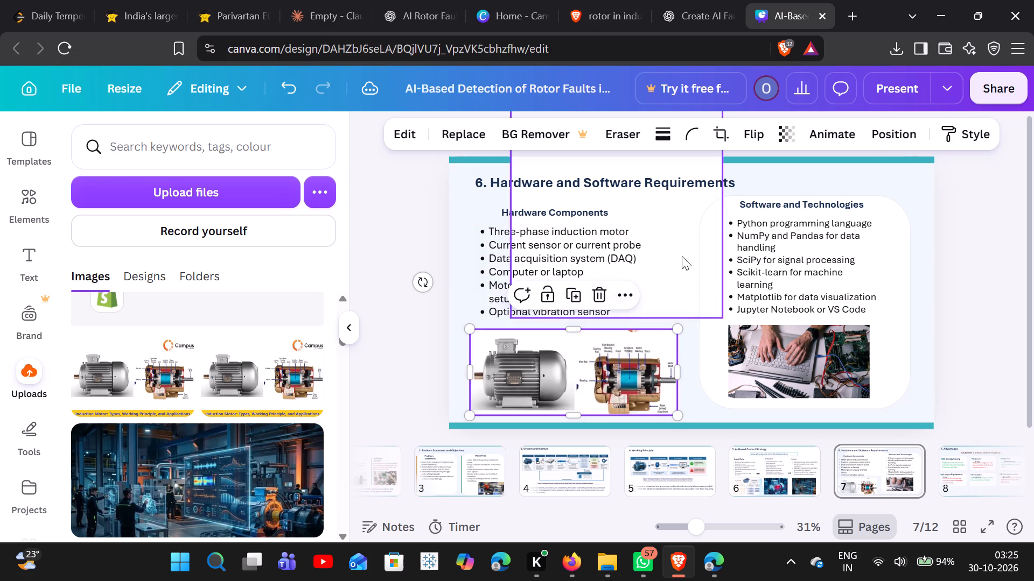
Move the white card back behind the Hardware Components list and motor picture.
{"action": "left_click_drag", "start_coordinate": [683, 256], "coordinate": [642, 350]}
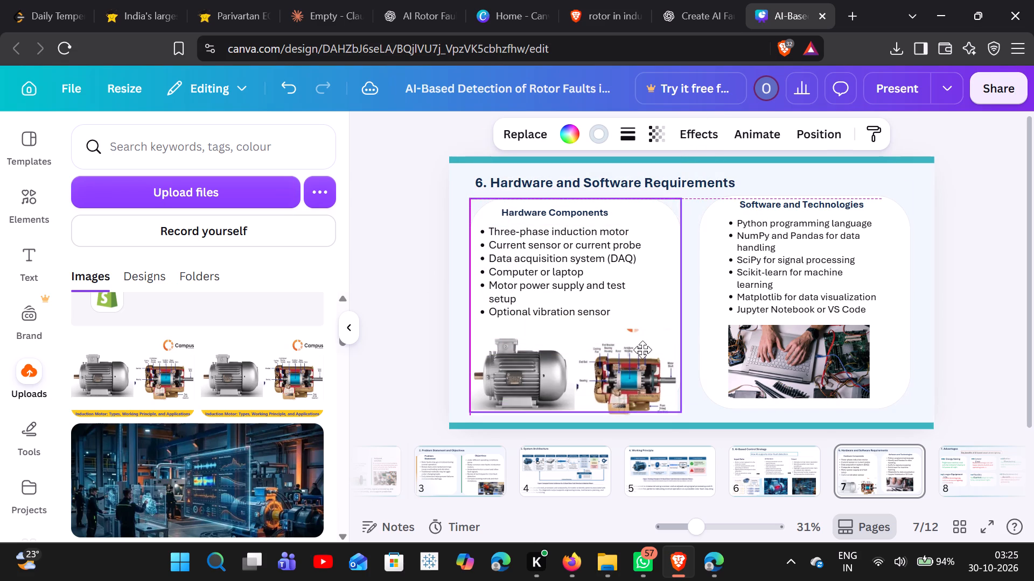
{"action": "left_click_drag", "start_coordinate": [642, 350], "coordinate": [642, 351]}
{"action": "left_click", "coordinate": [693, 367]}
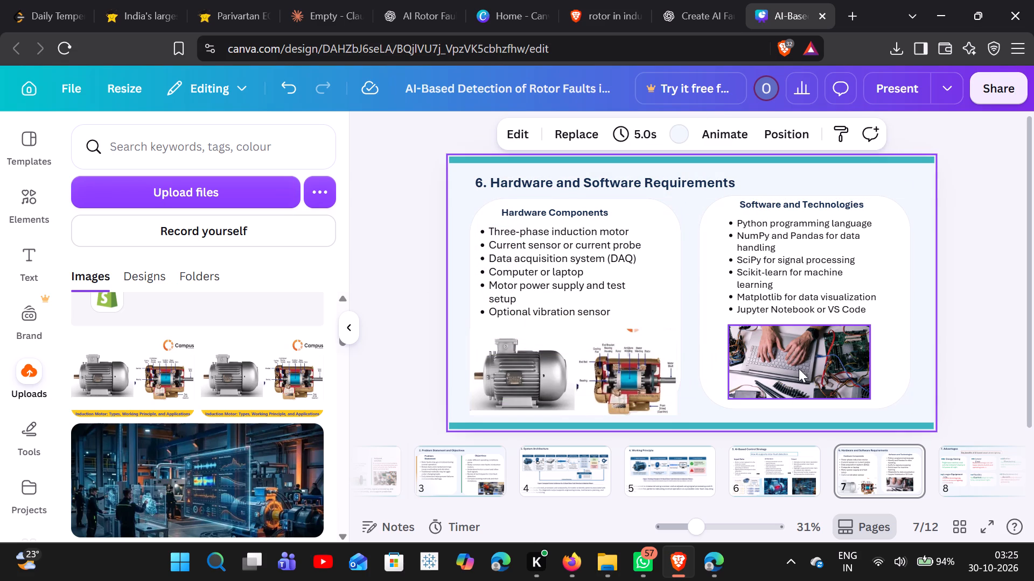
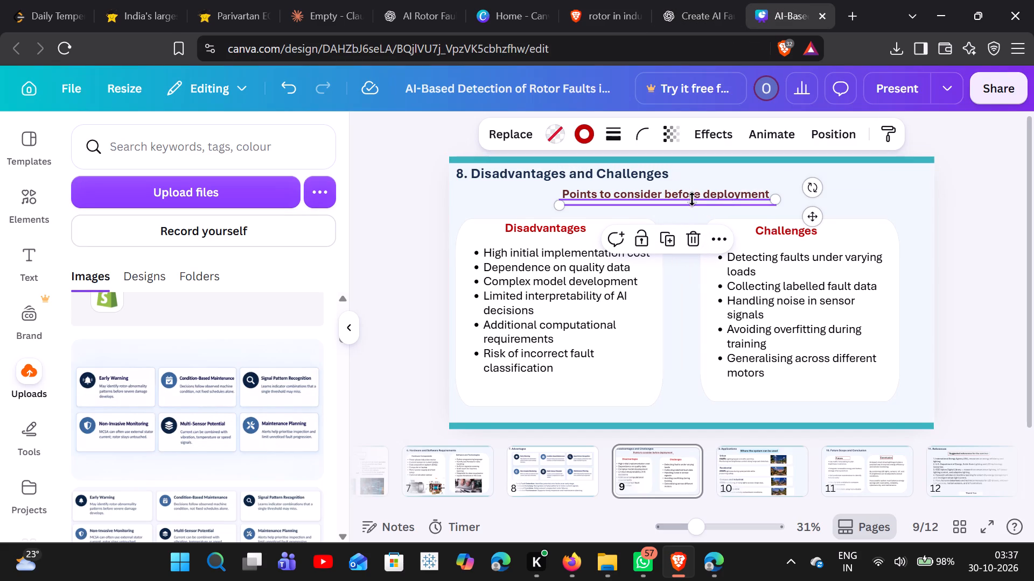
{"action": "left_click", "coordinate": [721, 186]}
{"action": "double_click", "coordinate": [715, 190]}
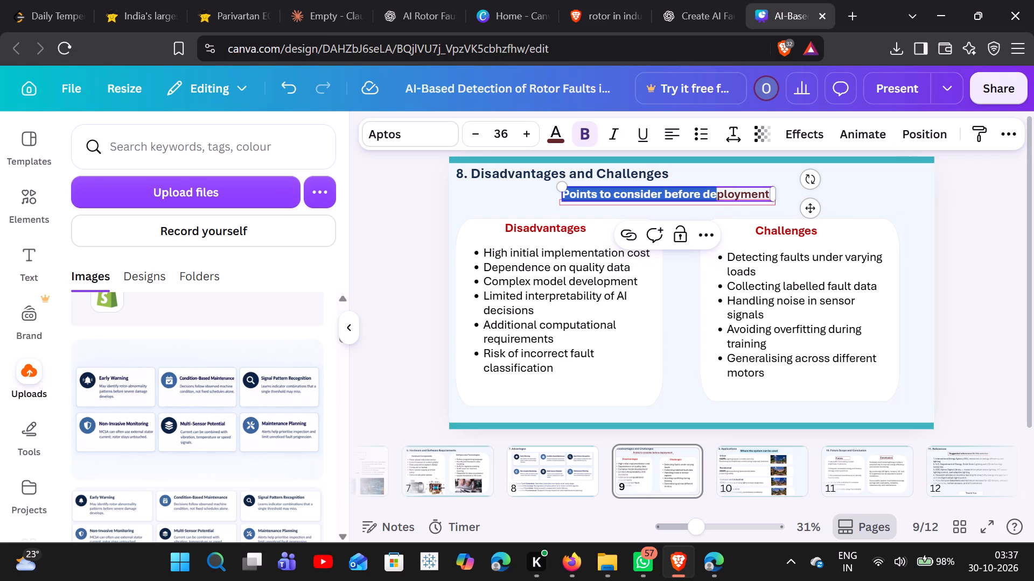
{"action": "key", "text": "BackSpace"}
{"action": "key", "text": "Right"}
{"action": "key", "text": "Right"}
{"action": "key", "text": "Right"}
{"action": "key", "text": "Right"}
{"action": "key", "text": "Right"}
{"action": "key", "text": "Right"}
{"action": "key", "text": "Right"}
{"action": "key", "text": "Right"}
{"action": "key", "text": "Right"}
{"action": "key", "text": "Right"}
{"action": "key", "text": "Right"}
{"action": "key", "text": "Right"}
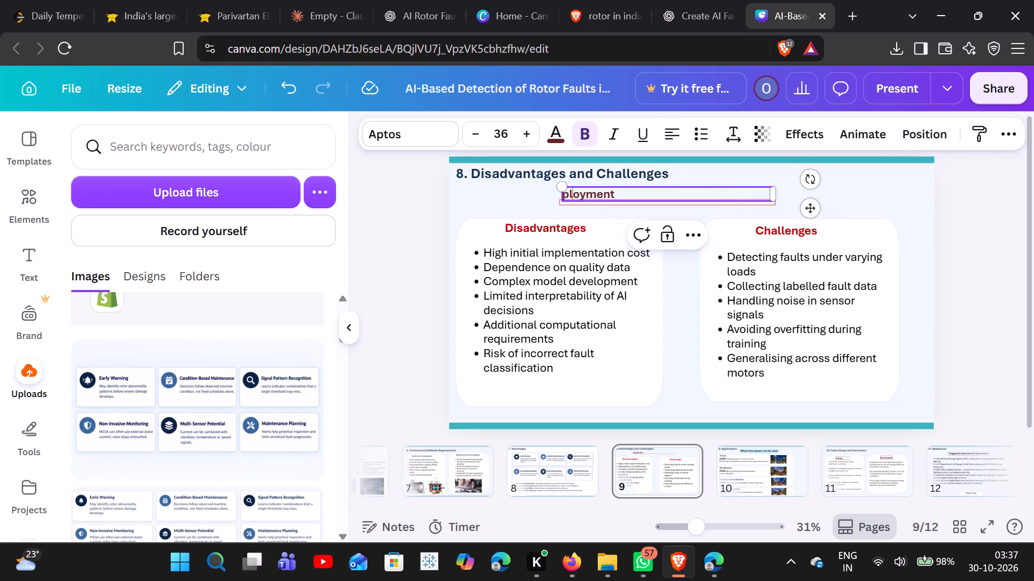
{"action": "key", "text": "BackSpace"}
{"action": "key", "text": "BackSpace"}
{"action": "key", "text": "BackSpace"}
{"action": "key", "text": "BackSpace"}
{"action": "key", "text": "BackSpace"}
{"action": "key", "text": "BackSpace"}
{"action": "key", "text": "BackSpace"}
{"action": "key", "text": "BackSpace"}
{"action": "type", "text": "ey"}
{"action": "key", "text": "space"}
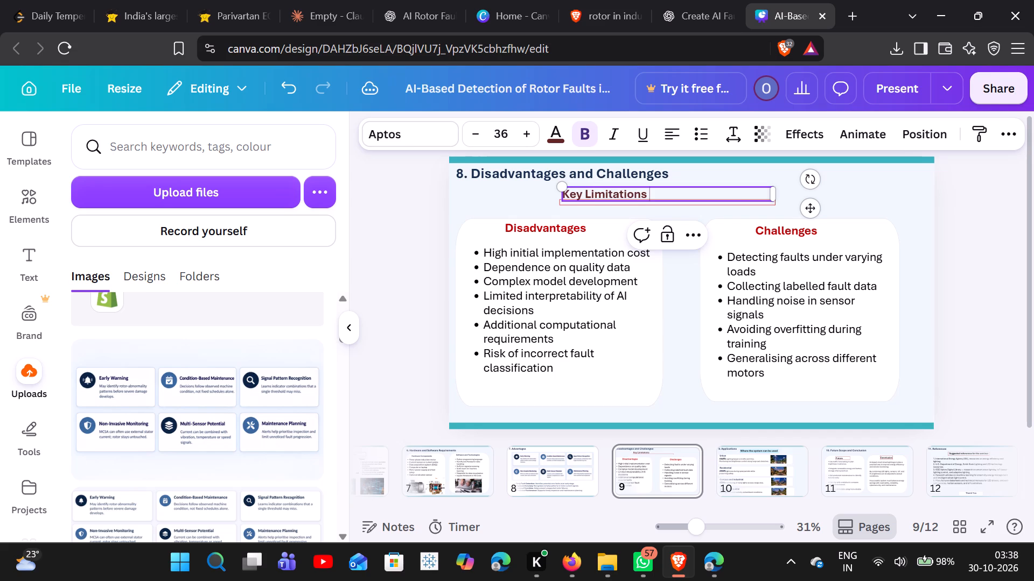
{"action": "type", "text": "and"}
{"action": "key", "text": "space"}
{"action": "type", "text": "hallenges"}
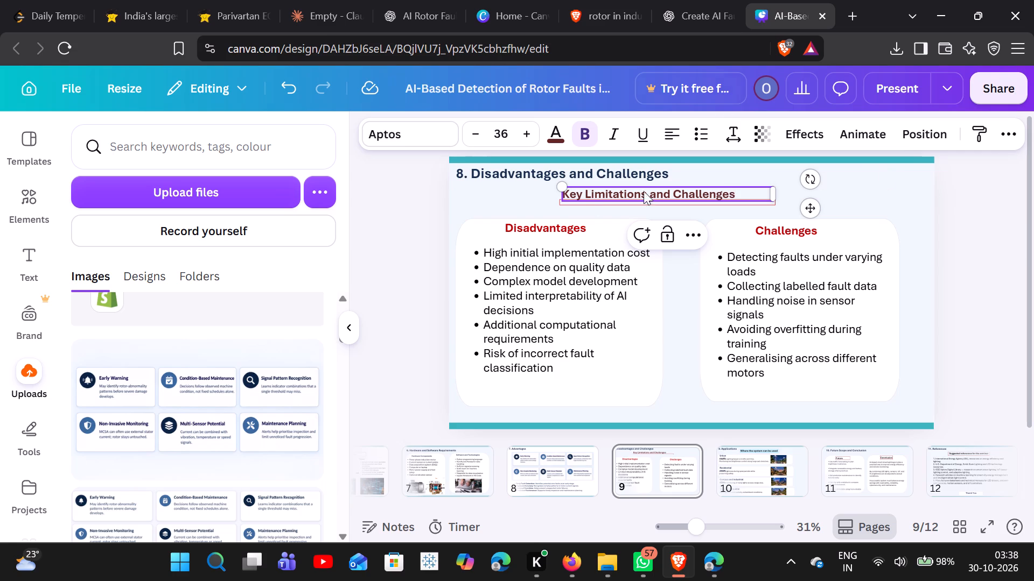
{"action": "left_click", "coordinate": [495, 195]}
Shift the subtitle slightly sideways so it sits closer to the slide's horizontal centre.
{"action": "left_click_drag", "start_coordinate": [691, 197], "coordinate": [709, 201]}
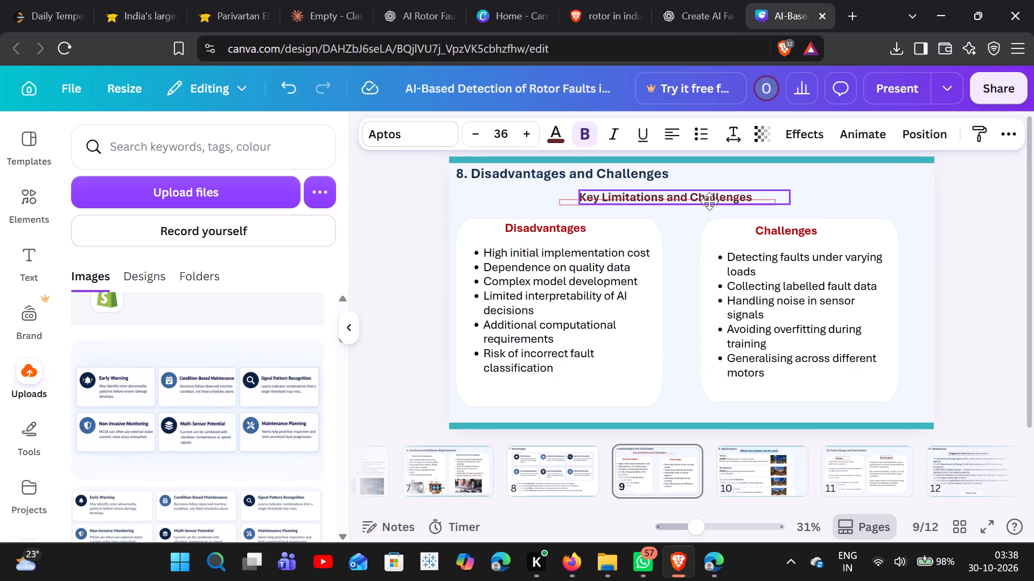
{"action": "left_click_drag", "start_coordinate": [709, 201], "coordinate": [714, 198]}
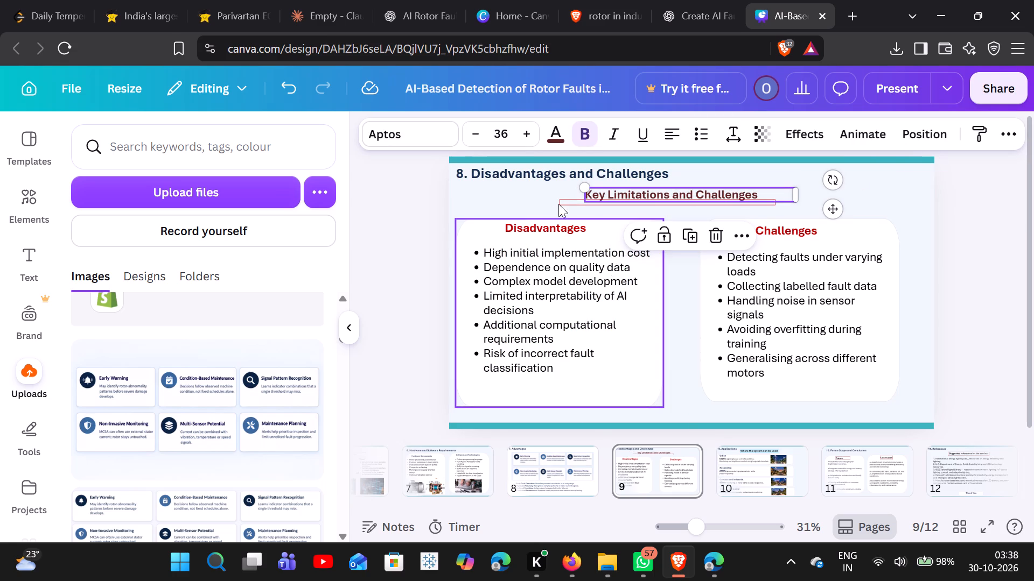
Delete the slide's light-blue background and the thin red outline rectangle behind the subtitle.
{"action": "left_click", "coordinate": [569, 199]}
{"action": "key", "text": "BackSpace"}
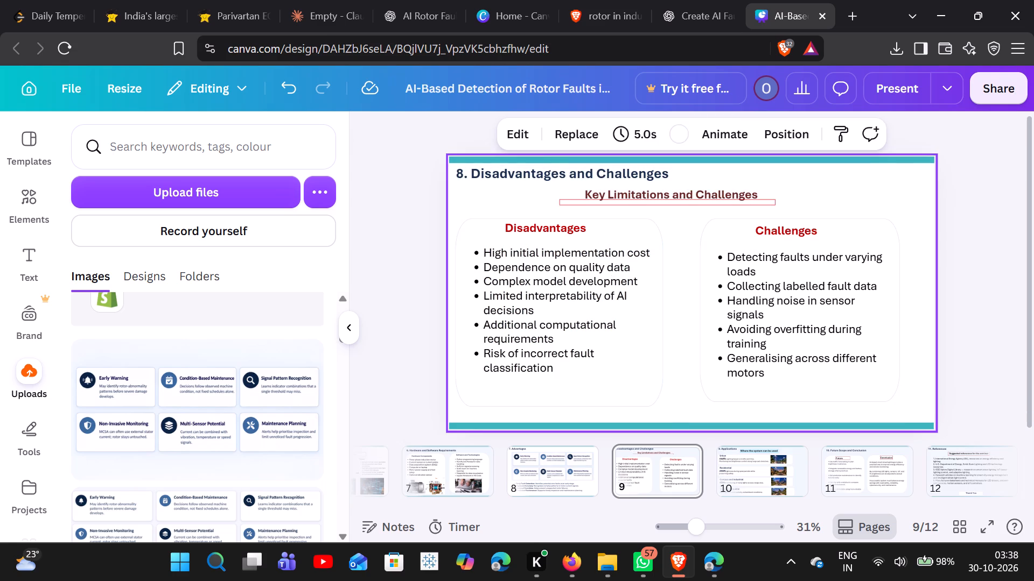
{"action": "left_click", "coordinate": [568, 203]}
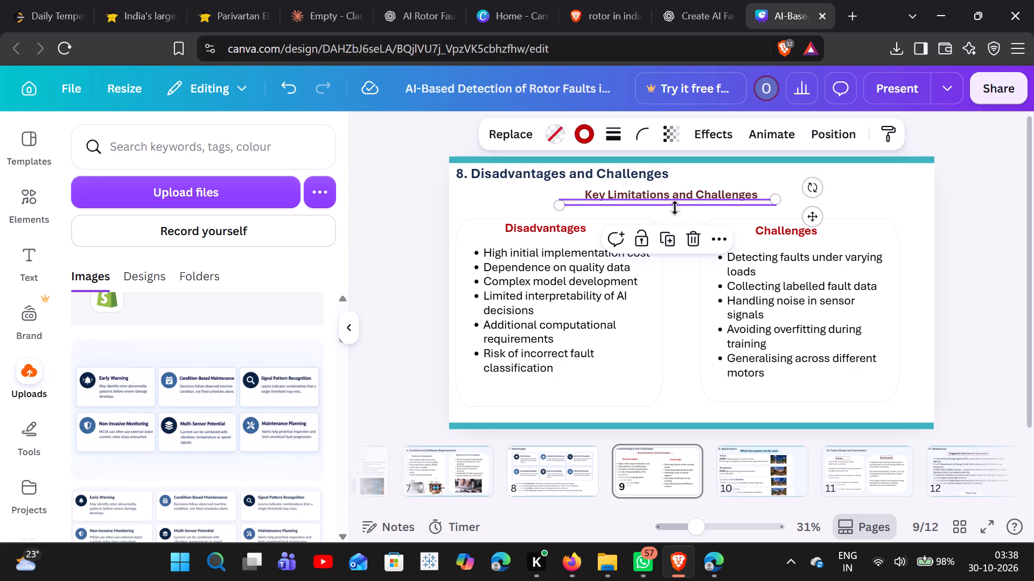
{"action": "left_click", "coordinate": [694, 237]}
{"action": "left_click", "coordinate": [695, 197]}
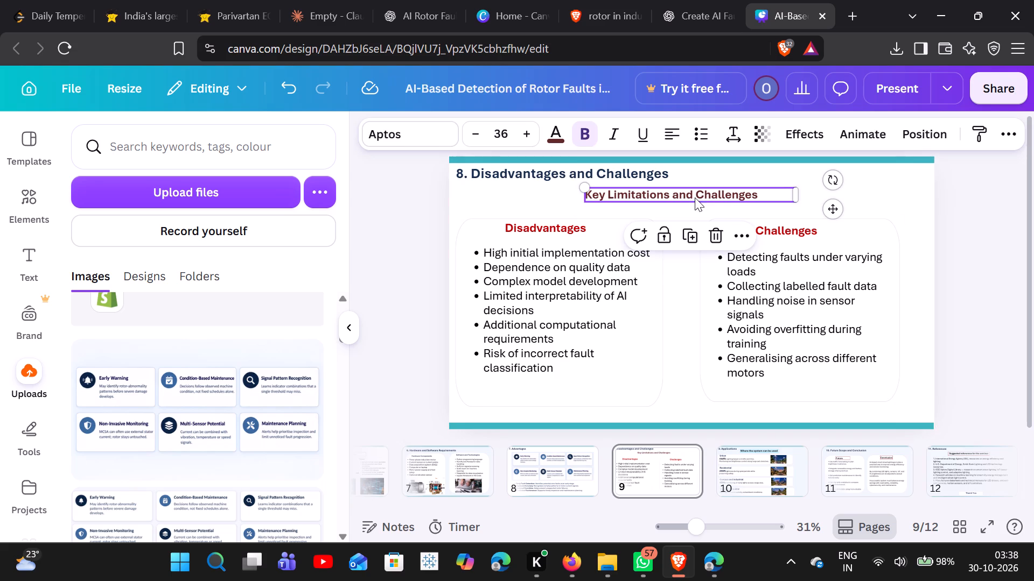
Try green, red and light-blue fills on the Challenges card and settle on the pale grey-blue.
{"action": "left_click", "coordinate": [603, 391]}
{"action": "left_click", "coordinate": [883, 289]}
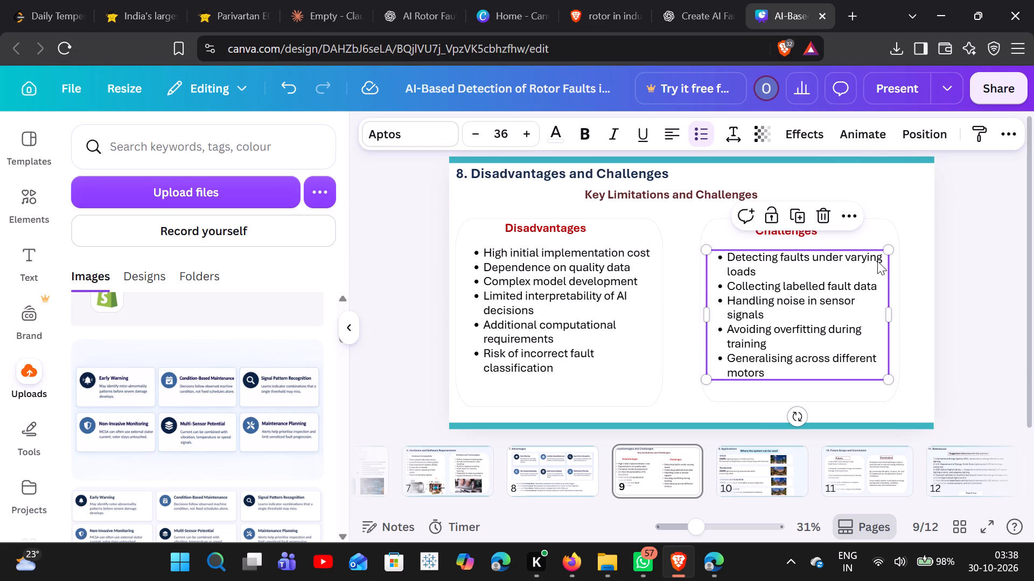
{"action": "left_click", "coordinate": [874, 235]}
{"action": "left_click", "coordinate": [578, 136]}
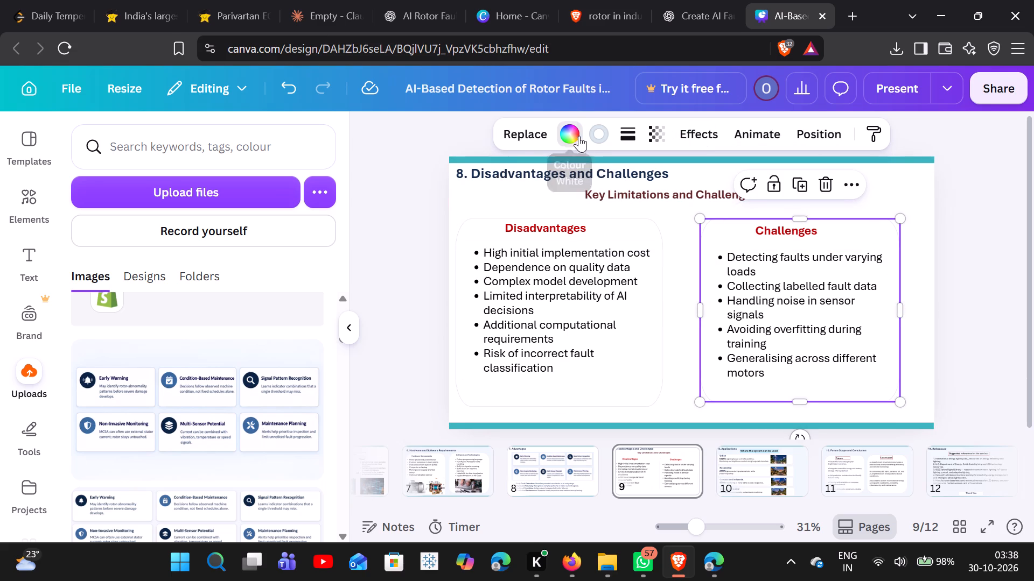
{"action": "left_click", "coordinate": [234, 251]}
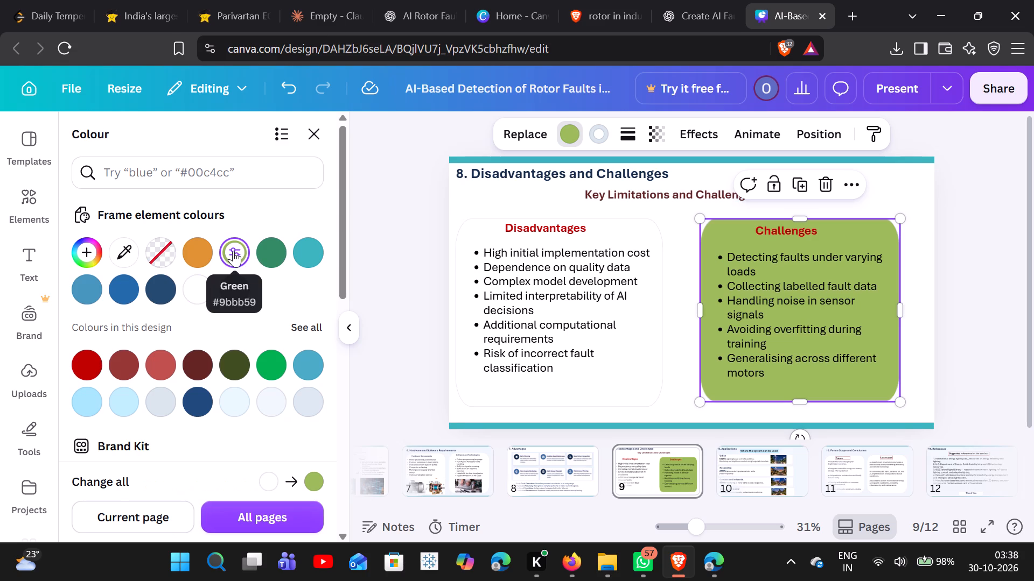
{"action": "left_click", "coordinate": [287, 241]}
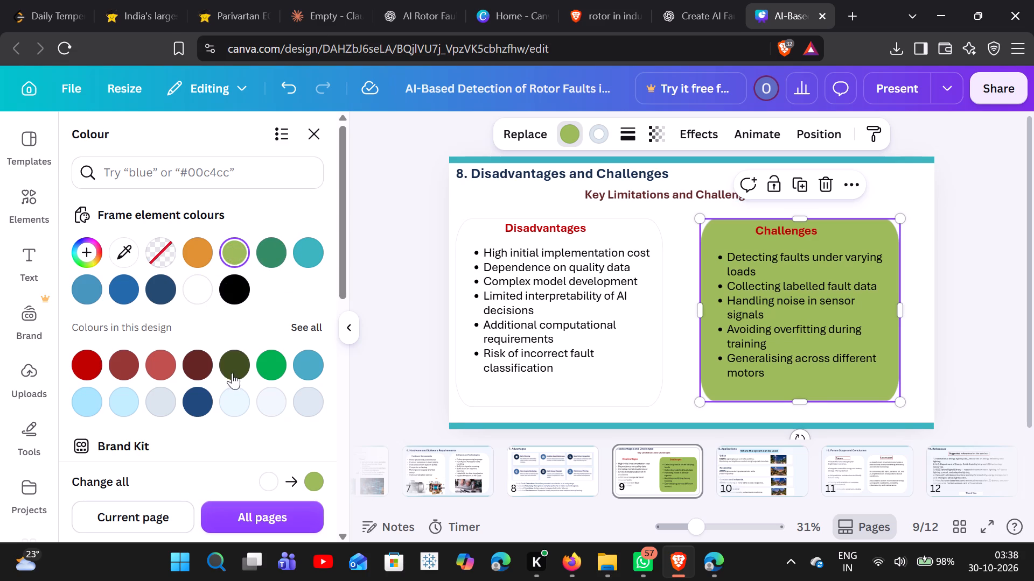
{"action": "left_click", "coordinate": [89, 282]}
{"action": "left_click", "coordinate": [153, 356]}
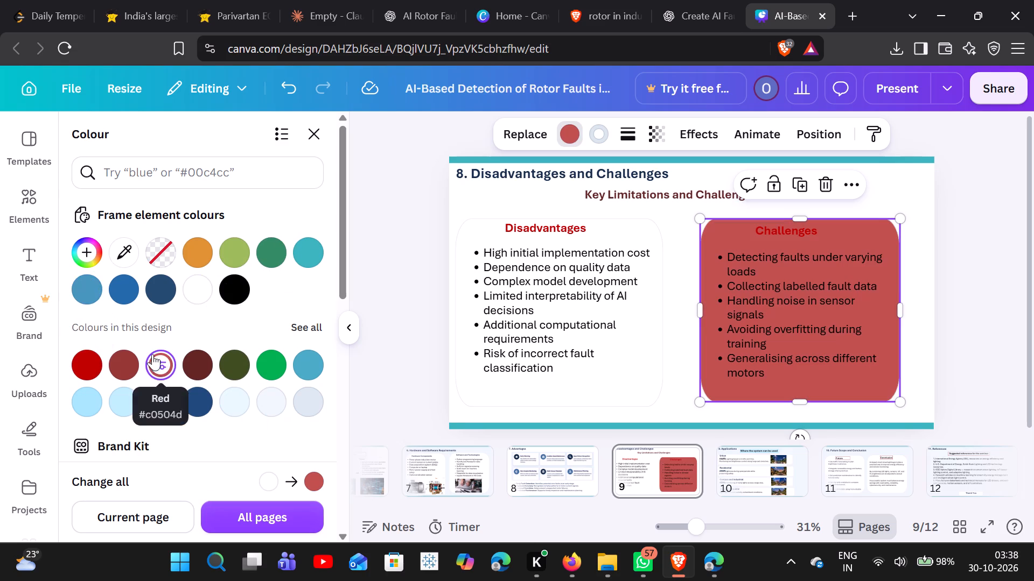
{"action": "scroll", "coordinate": [152, 354], "scroll_direction": "down", "scroll_amount": 2}
{"action": "left_click", "coordinate": [230, 252]}
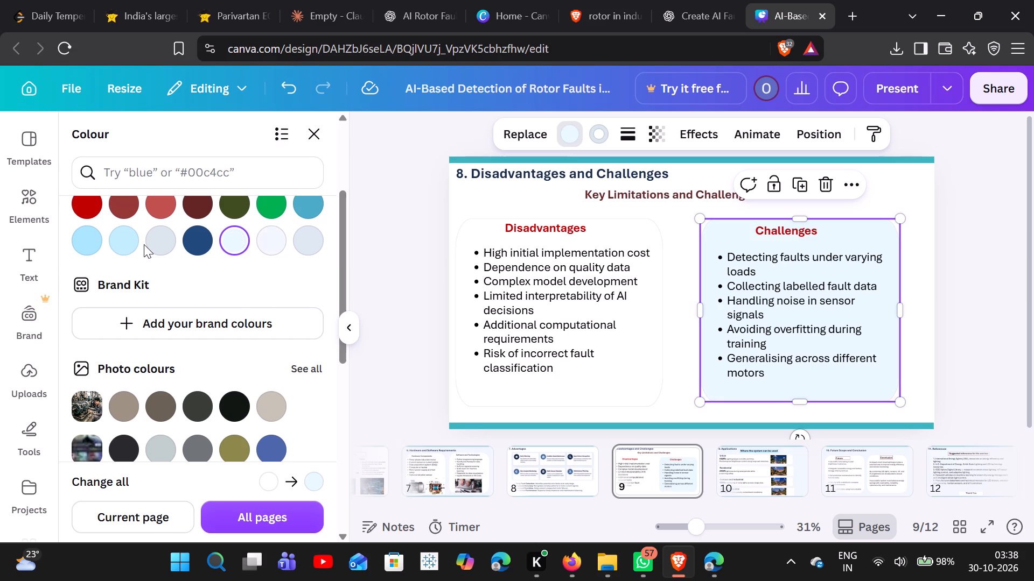
{"action": "left_click", "coordinate": [125, 236]}
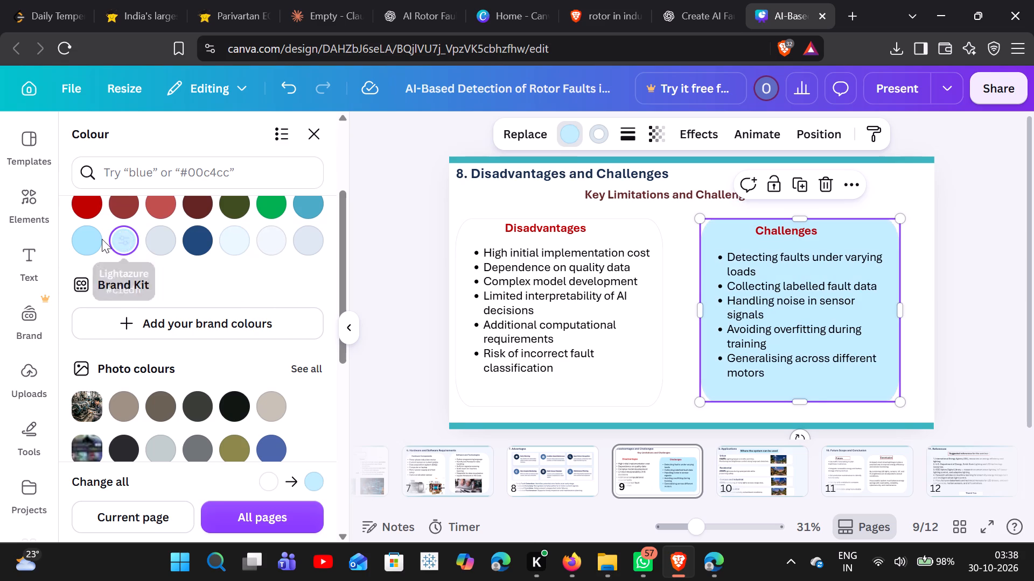
{"action": "left_click", "coordinate": [86, 239]}
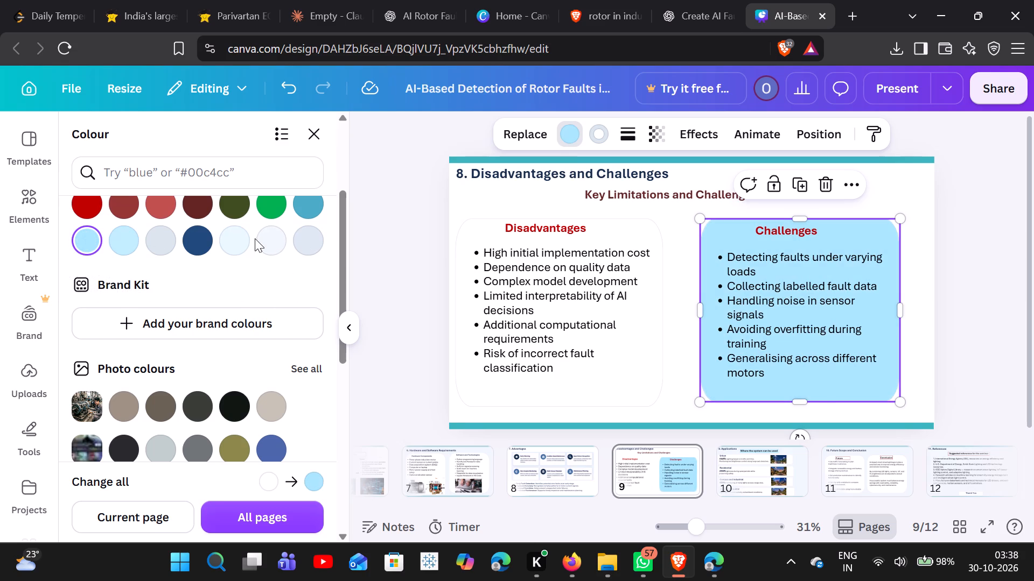
{"action": "left_click", "coordinate": [263, 238]}
{"action": "left_click", "coordinate": [310, 245]}
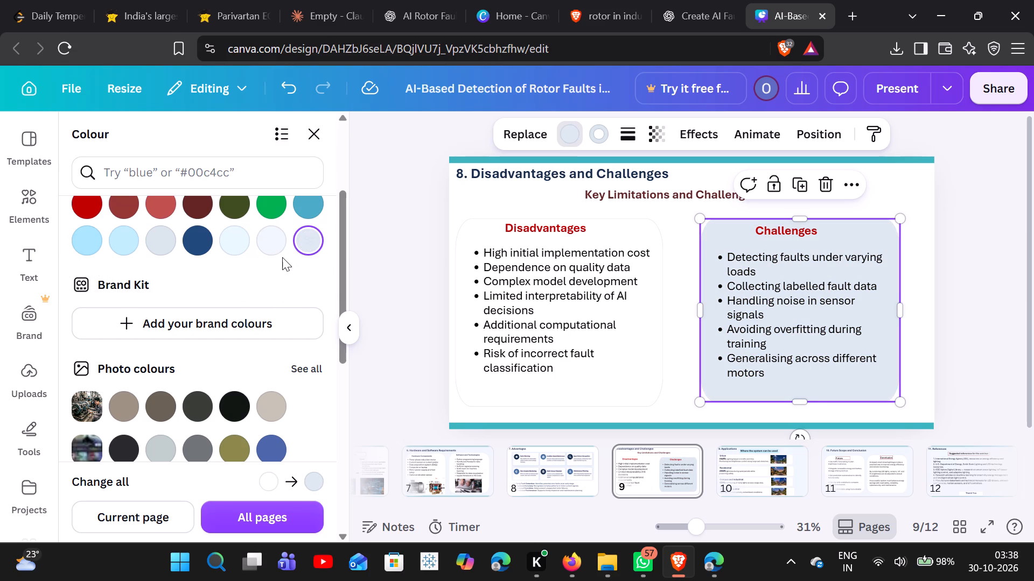
Give the Disadvantages card a medium-blue border from the design's colours.
{"action": "left_click", "coordinate": [673, 348]}
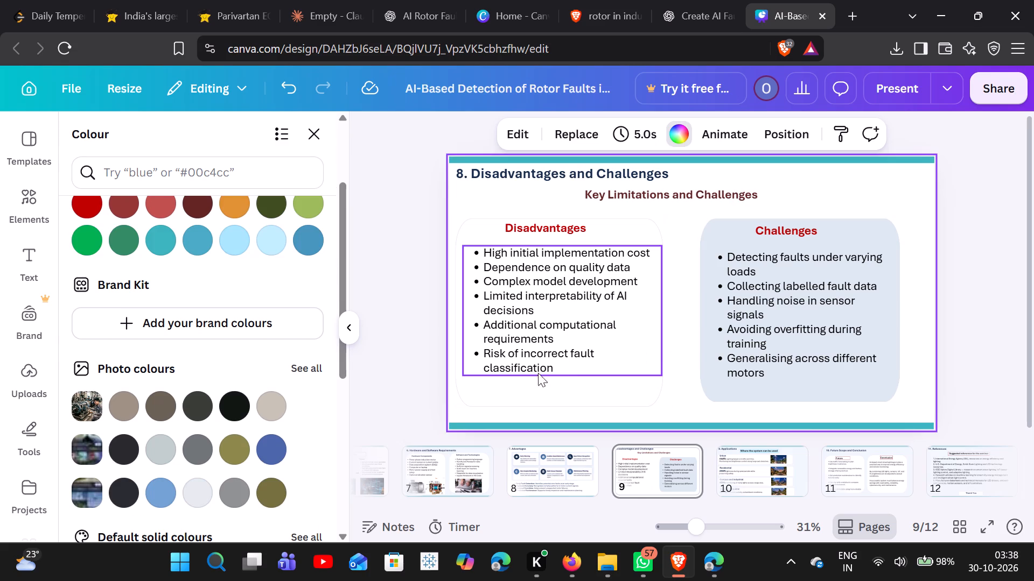
{"action": "left_click", "coordinate": [622, 332]}
{"action": "left_click", "coordinate": [625, 365]}
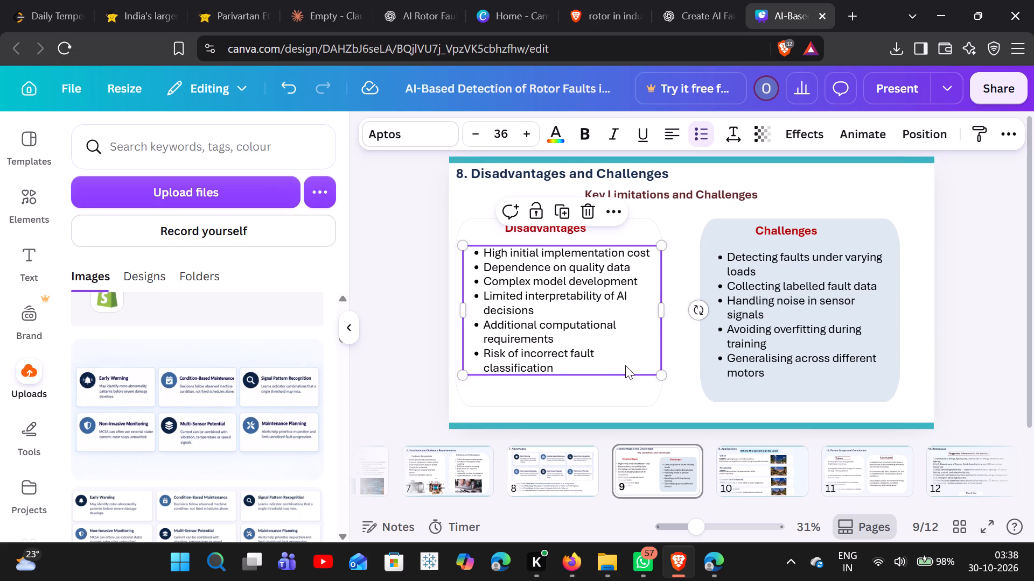
{"action": "left_click", "coordinate": [623, 363]}
{"action": "left_click", "coordinate": [645, 402]}
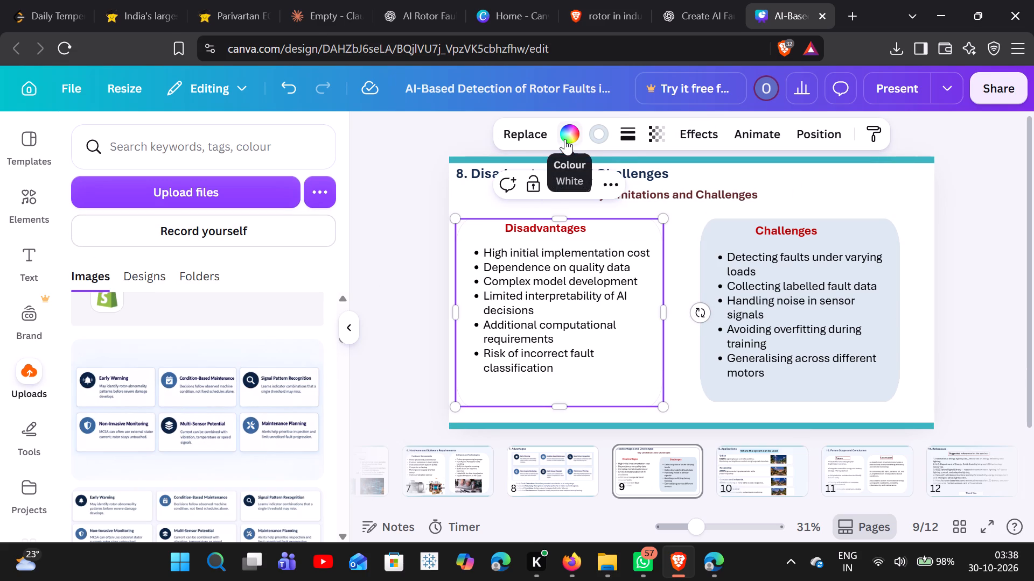
{"action": "left_click", "coordinate": [602, 136]}
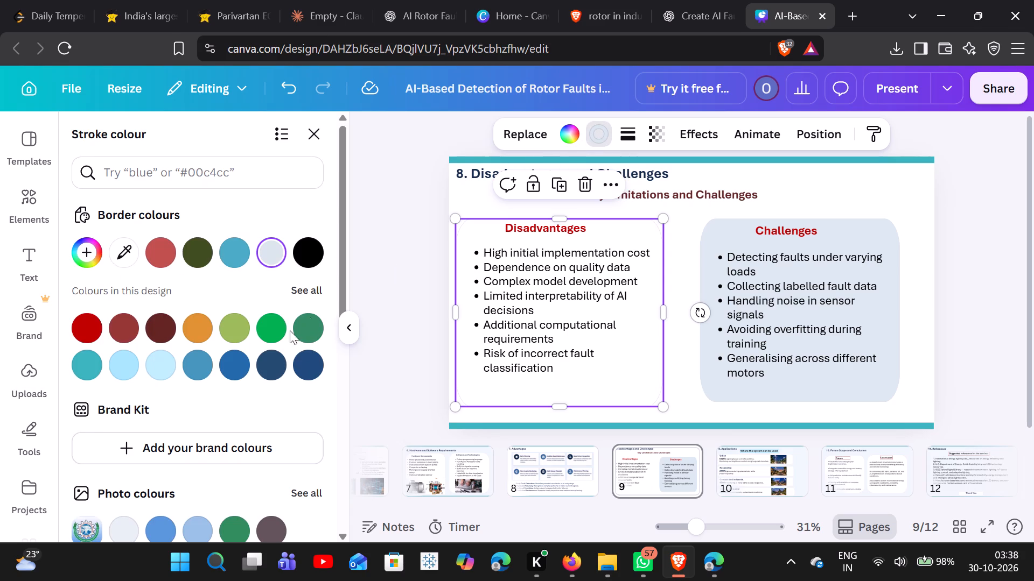
{"action": "left_click", "coordinate": [276, 371]}
{"action": "left_click", "coordinate": [247, 368]}
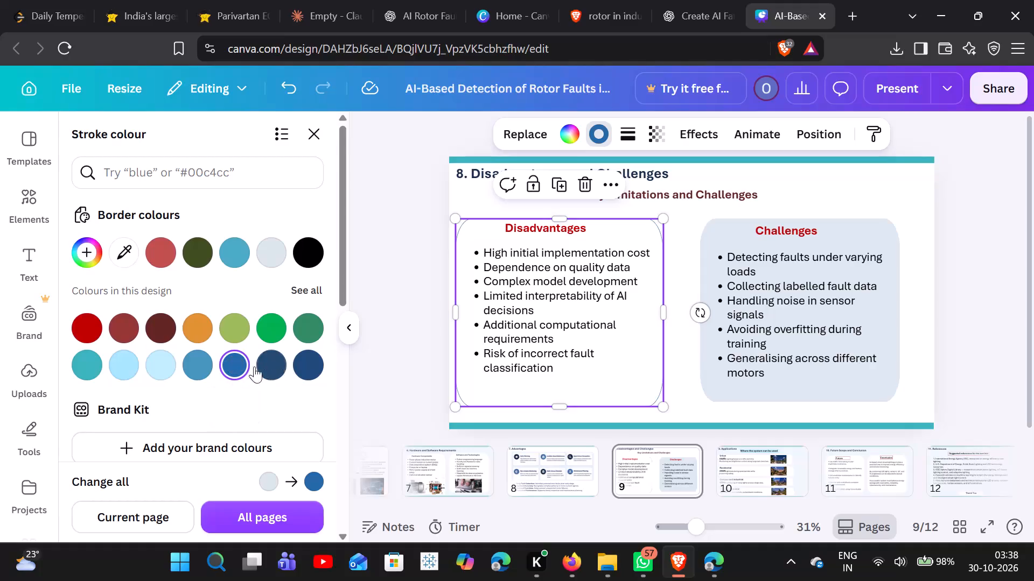
{"action": "left_click", "coordinate": [638, 385]}
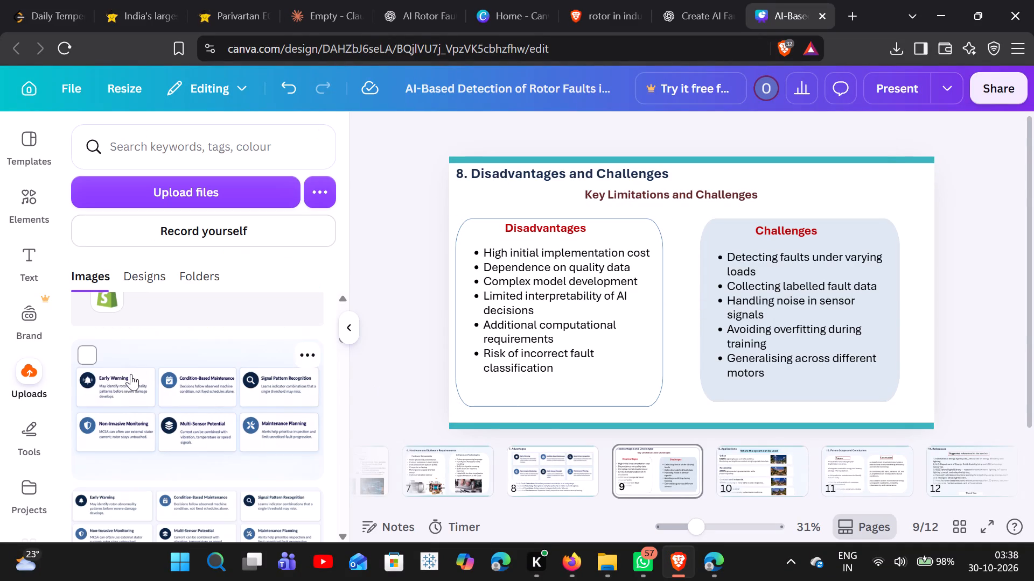
Compare light-blue fills on the Disadvantages card and settle on light azure #dce8f0, matching the Challenges card.
{"action": "left_click", "coordinate": [623, 228]}
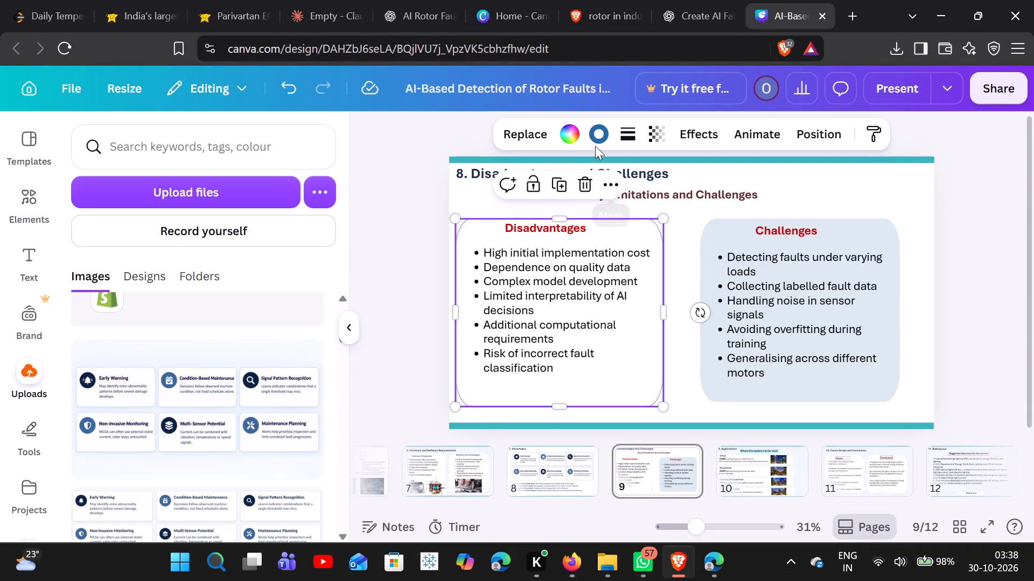
{"action": "left_click", "coordinate": [568, 131]}
{"action": "left_click", "coordinate": [166, 392]}
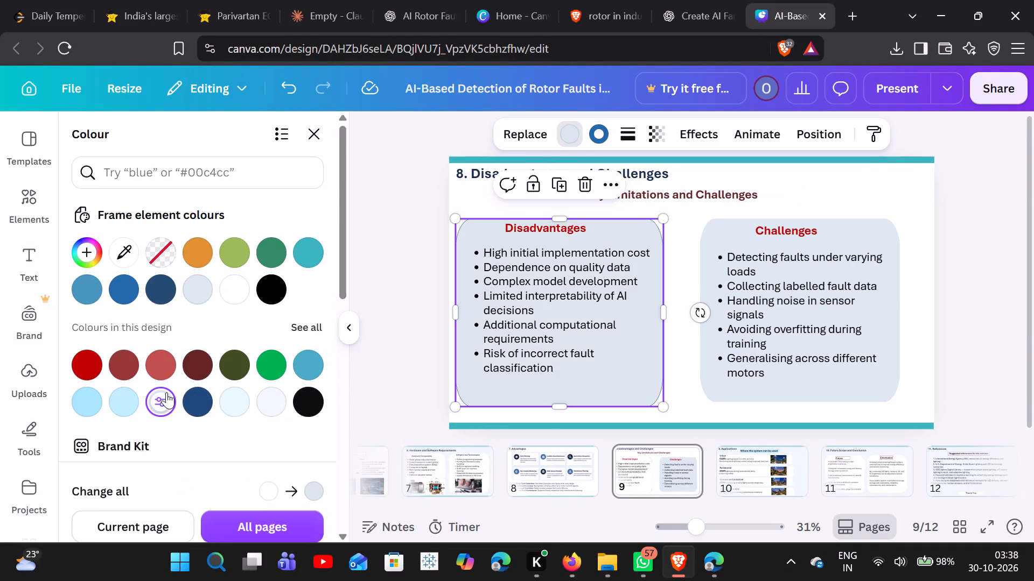
{"action": "left_click", "coordinate": [226, 400]}
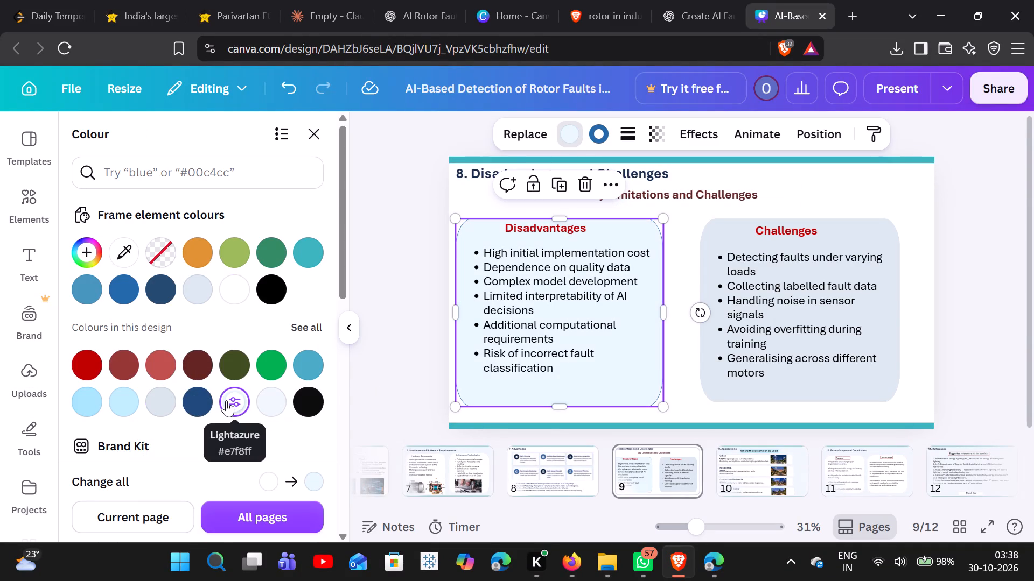
{"action": "left_click", "coordinate": [95, 405]}
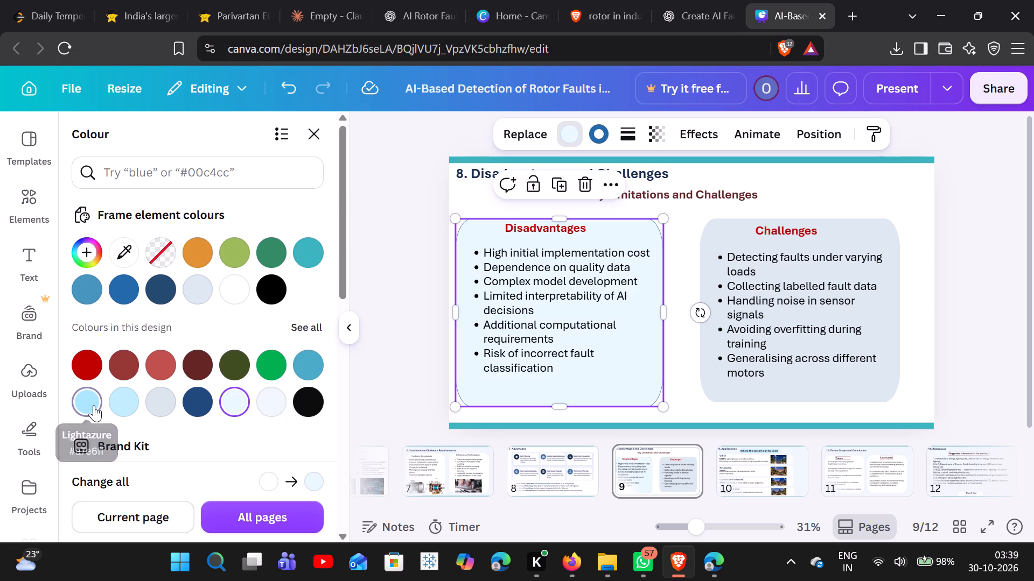
{"action": "left_click", "coordinate": [121, 402]}
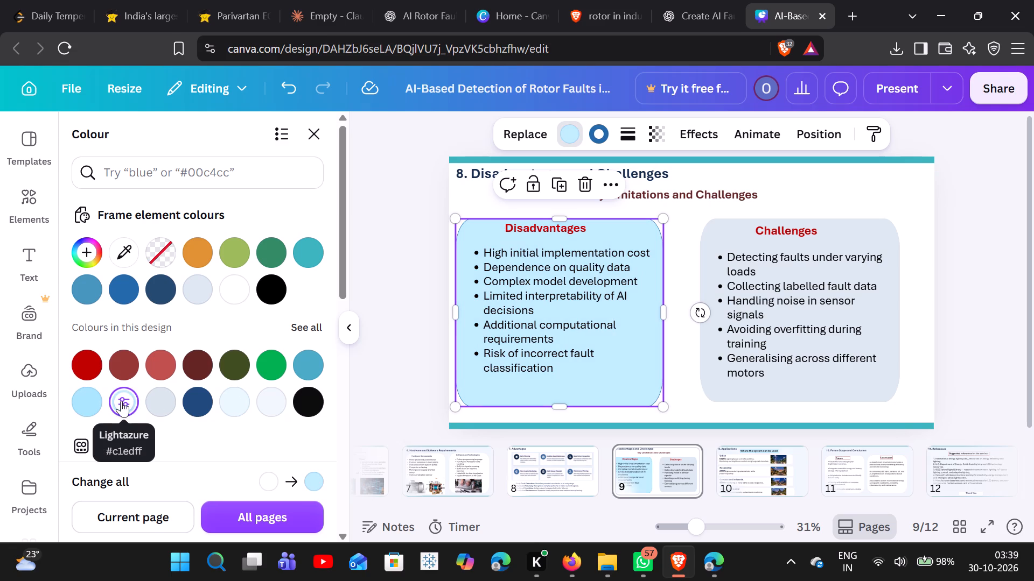
{"action": "left_click", "coordinate": [193, 290]}
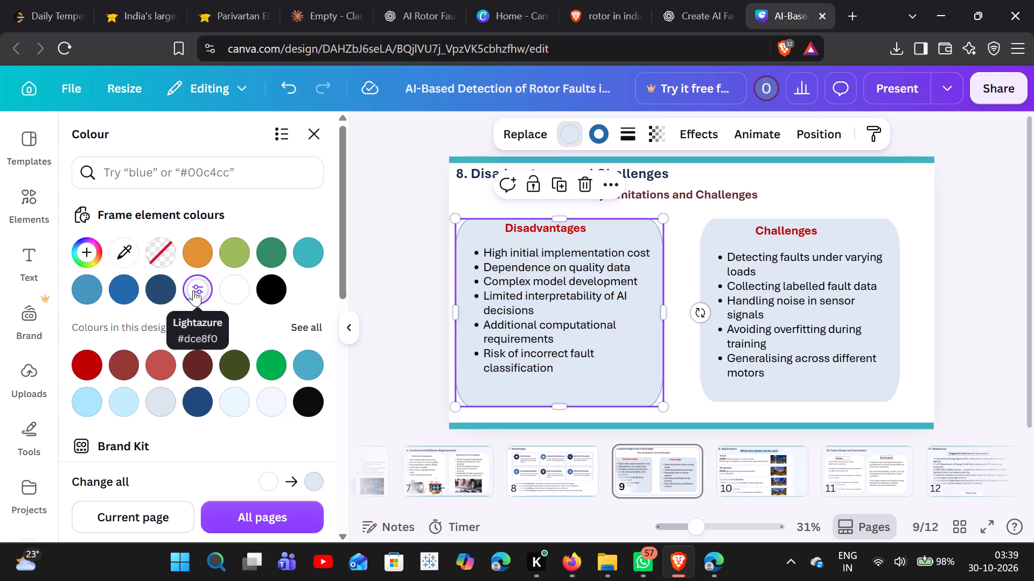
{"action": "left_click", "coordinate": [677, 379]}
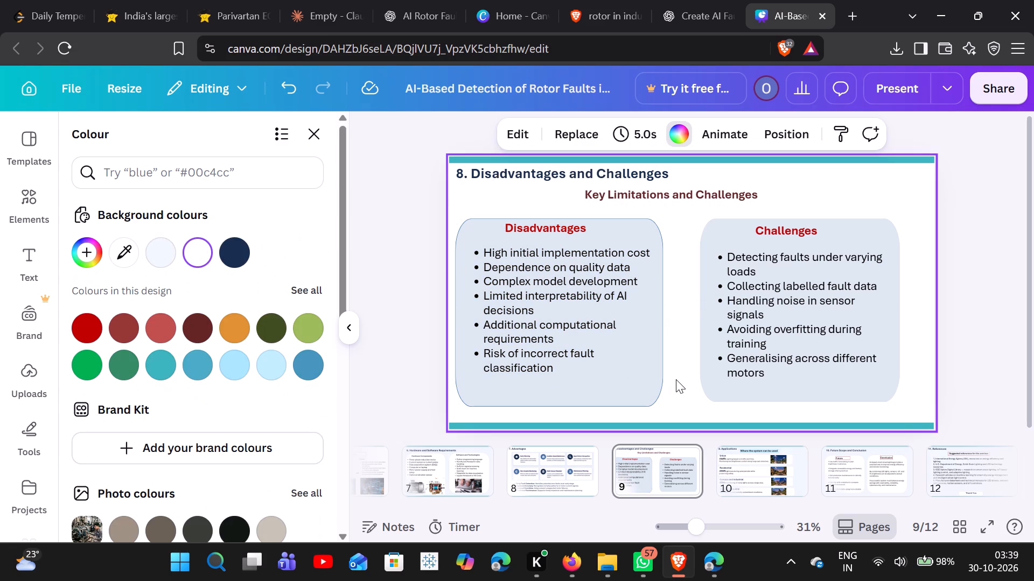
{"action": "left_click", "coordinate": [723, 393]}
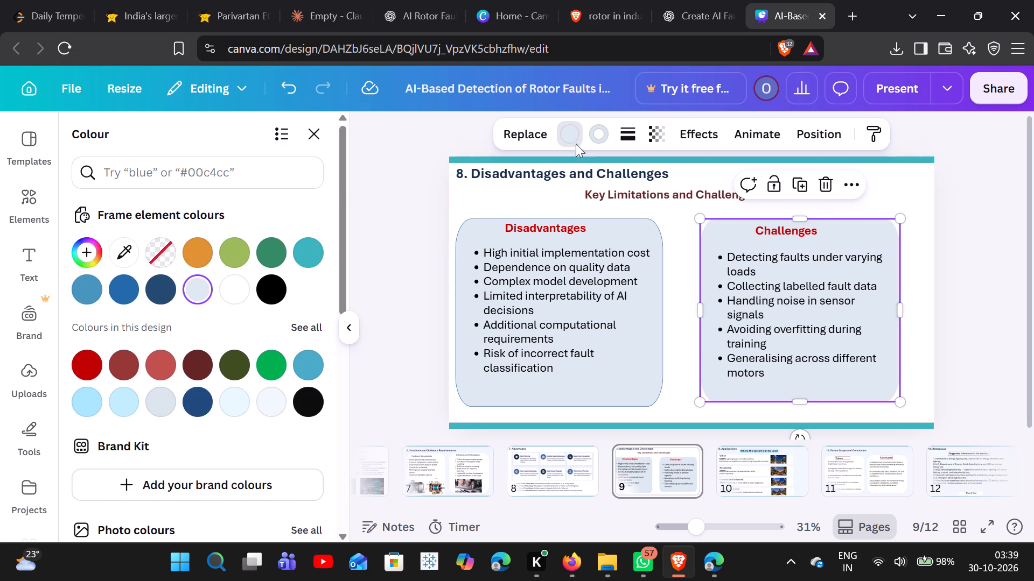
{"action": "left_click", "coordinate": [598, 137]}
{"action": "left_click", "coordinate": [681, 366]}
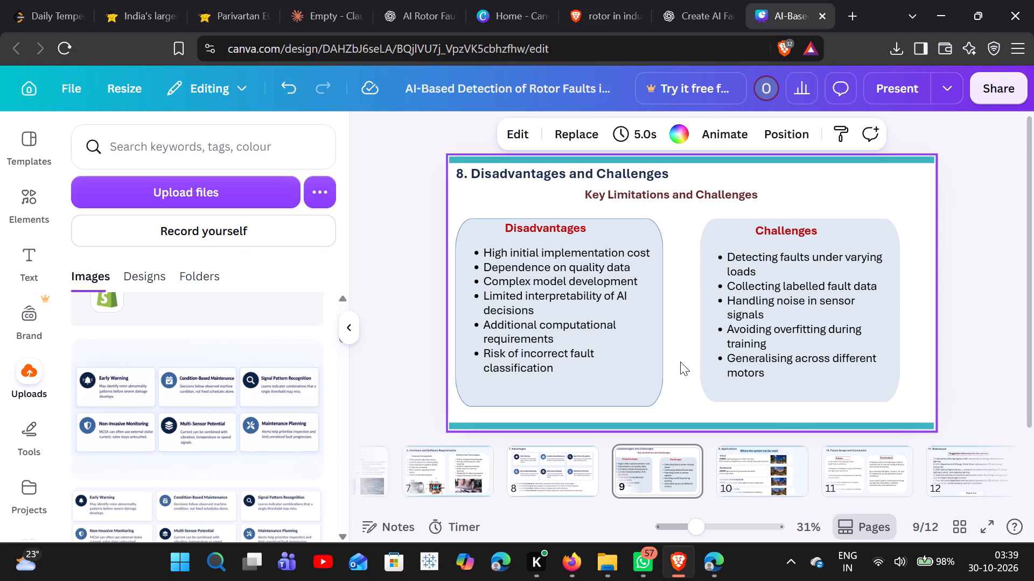
Enlarge the Challenges card slightly so its lower edge lines up with the Disadvantages card.
{"action": "left_click", "coordinate": [839, 393]}
{"action": "left_click_drag", "start_coordinate": [899, 401], "coordinate": [898, 401]}
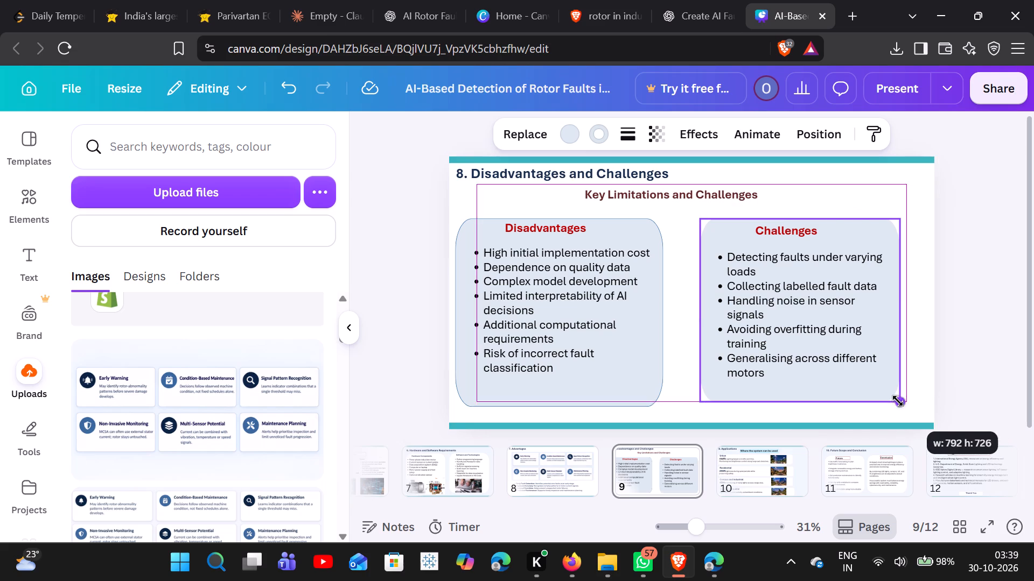
{"action": "left_click_drag", "start_coordinate": [898, 401], "coordinate": [904, 408]}
{"action": "left_click", "coordinate": [665, 388]}
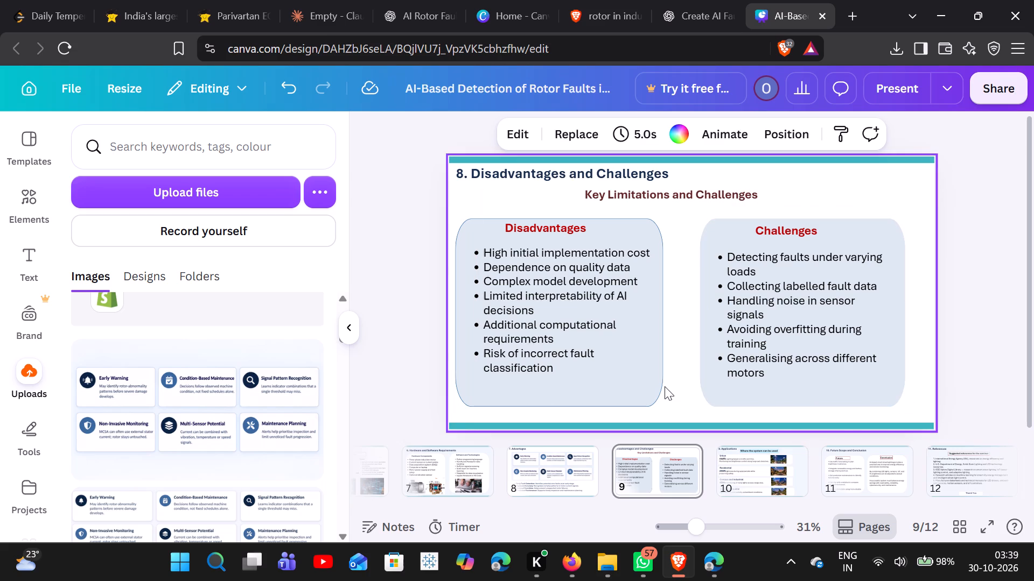
{"action": "left_click", "coordinate": [666, 391]}
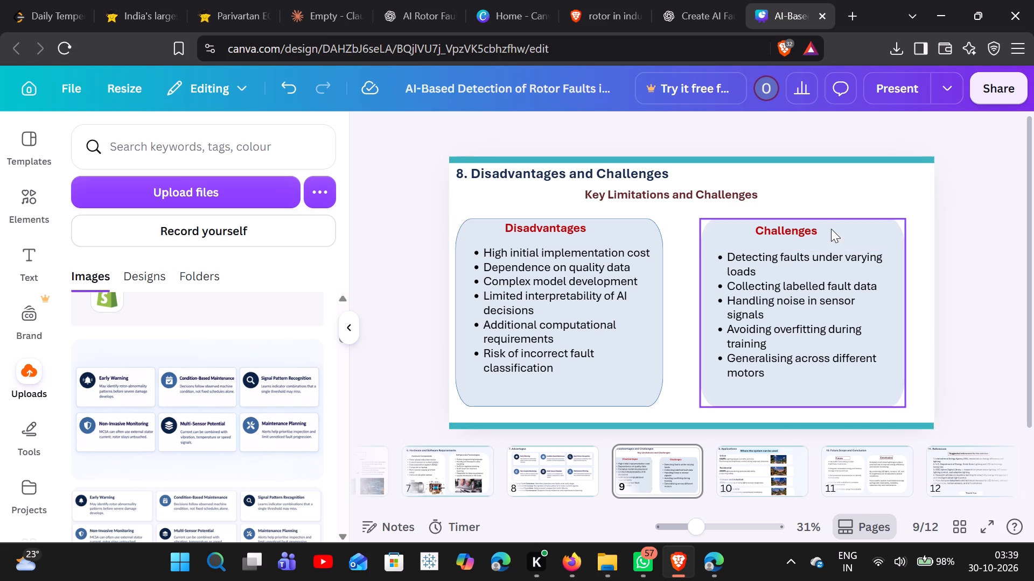
In the rotor fault PDF open in Edge, capture a screenshot of the five cards on the Industrial Applications page.
{"action": "left_click", "coordinate": [759, 486]}
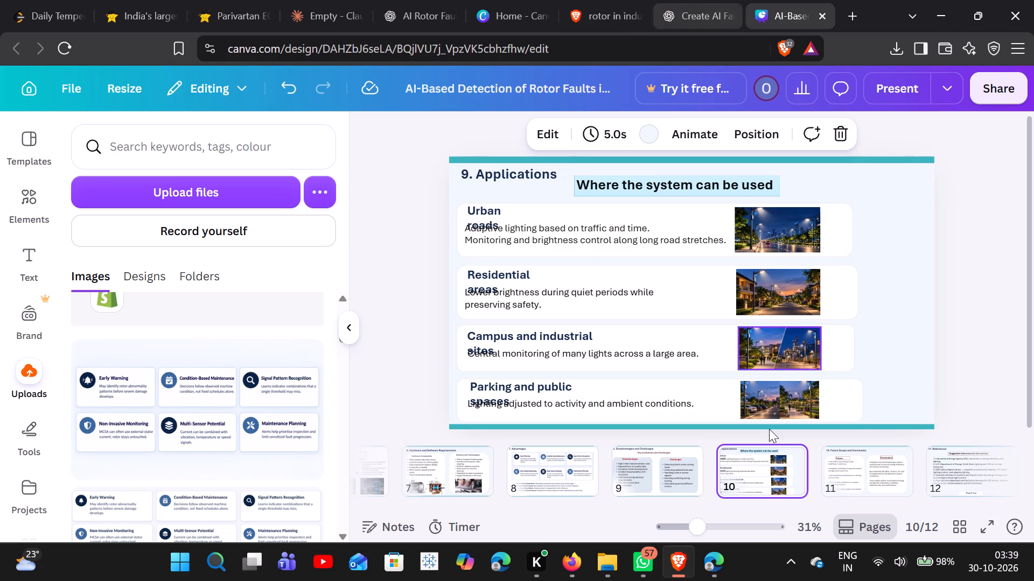
{"action": "left_click", "coordinate": [702, 558]}
{"action": "scroll", "coordinate": [599, 435], "scroll_direction": "down", "scroll_amount": 3}
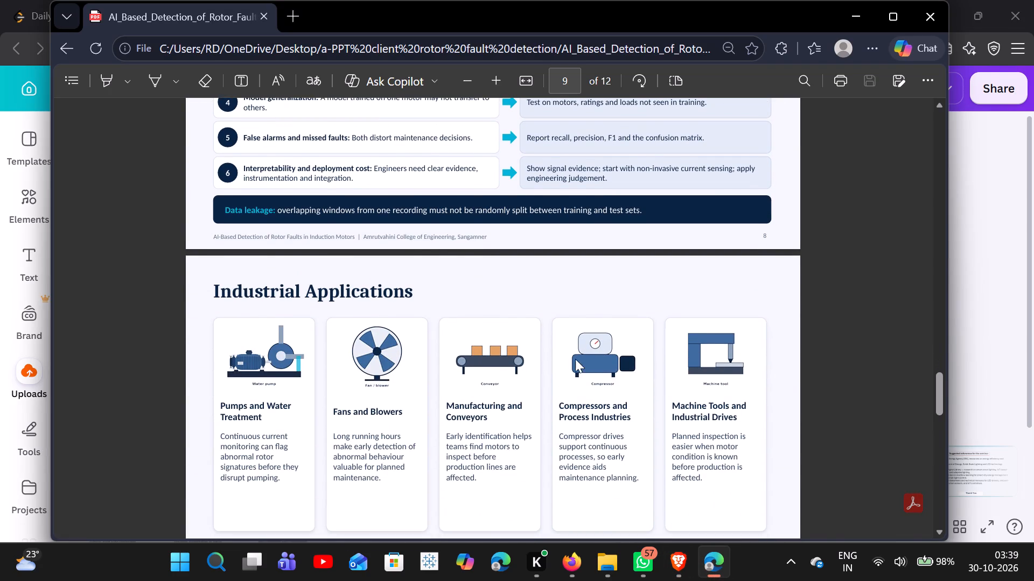
{"action": "scroll", "coordinate": [576, 359], "scroll_direction": "down", "scroll_amount": 2}
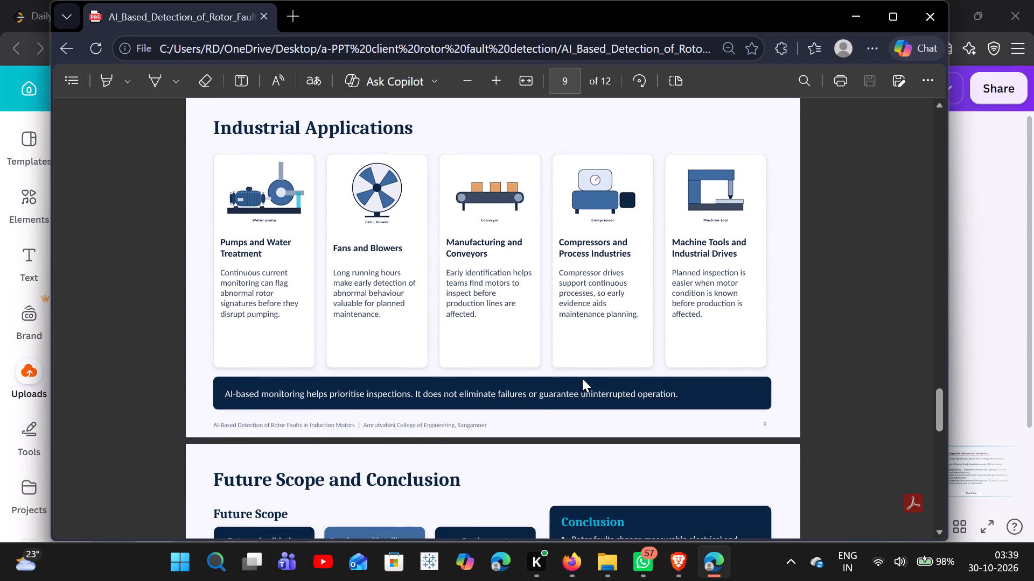
{"action": "scroll", "coordinate": [339, 338], "scroll_direction": "up", "scroll_amount": 2}
{"action": "scroll", "coordinate": [346, 339], "scroll_direction": "down", "scroll_amount": 1}
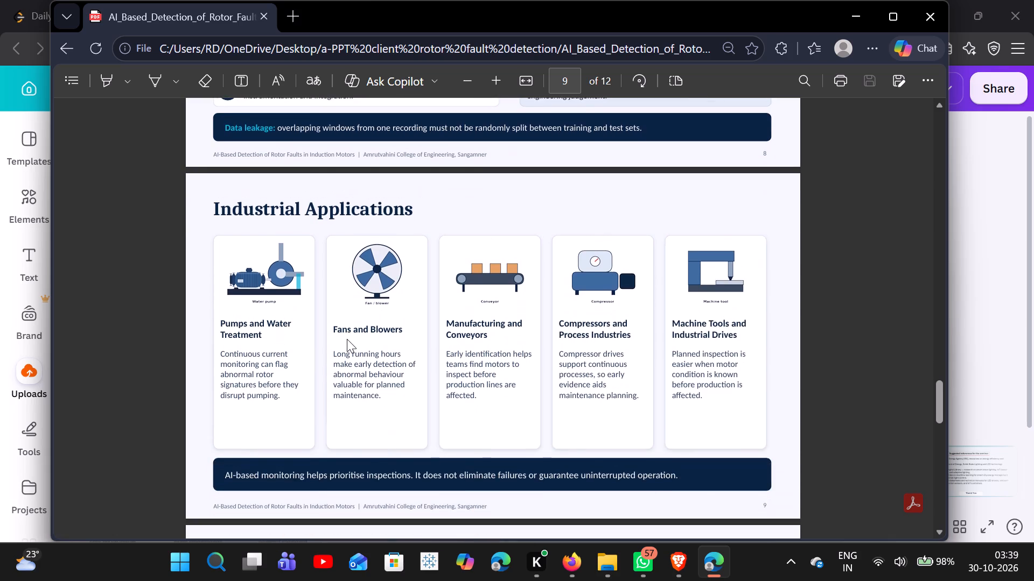
{"action": "scroll", "coordinate": [347, 339], "scroll_direction": "down", "scroll_amount": 3}
{"action": "scroll", "coordinate": [347, 341], "scroll_direction": "up", "scroll_amount": 2}
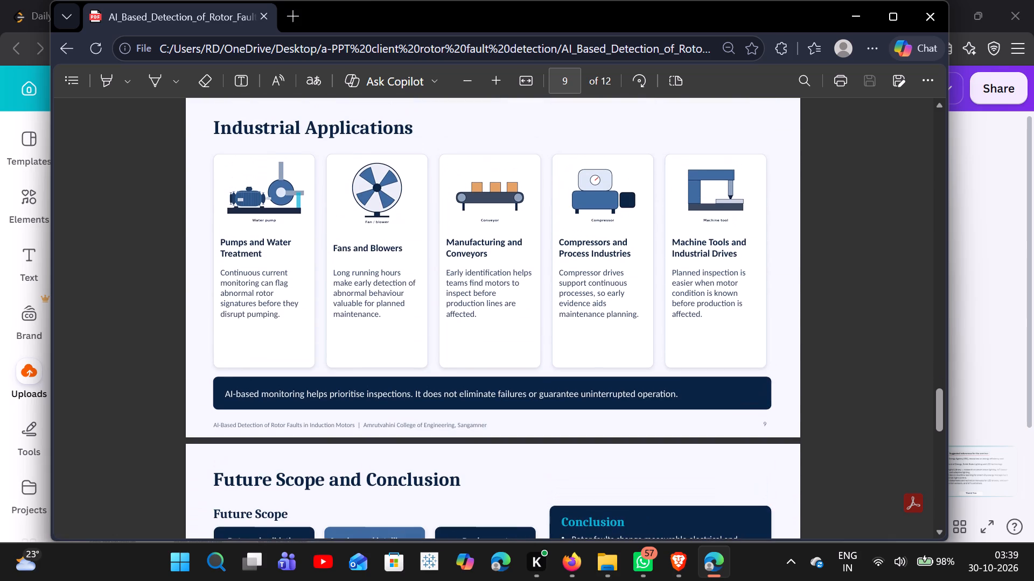
{"action": "key", "text": "Print"}
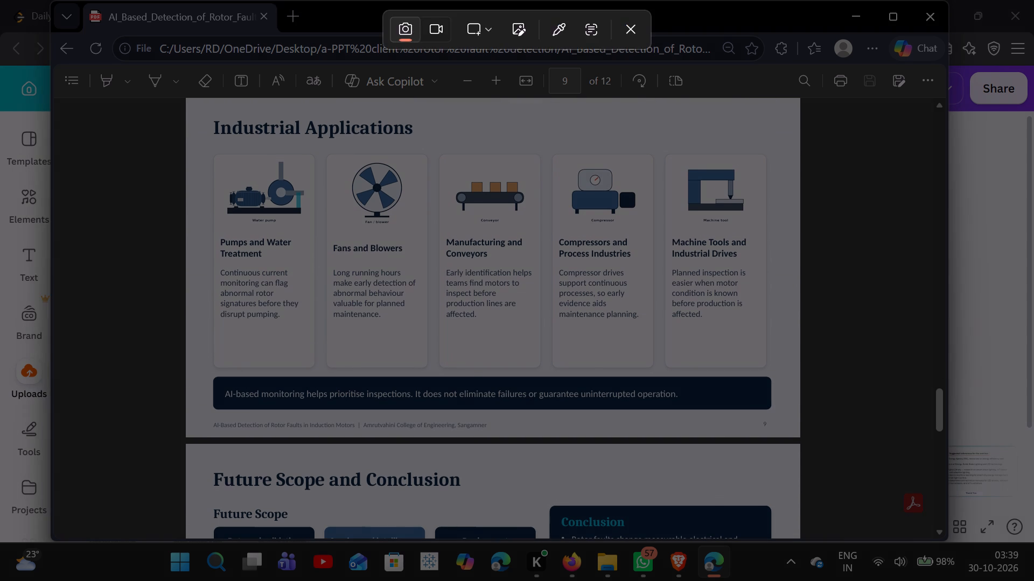
{"action": "left_click_drag", "start_coordinate": [201, 143], "coordinate": [780, 425]}
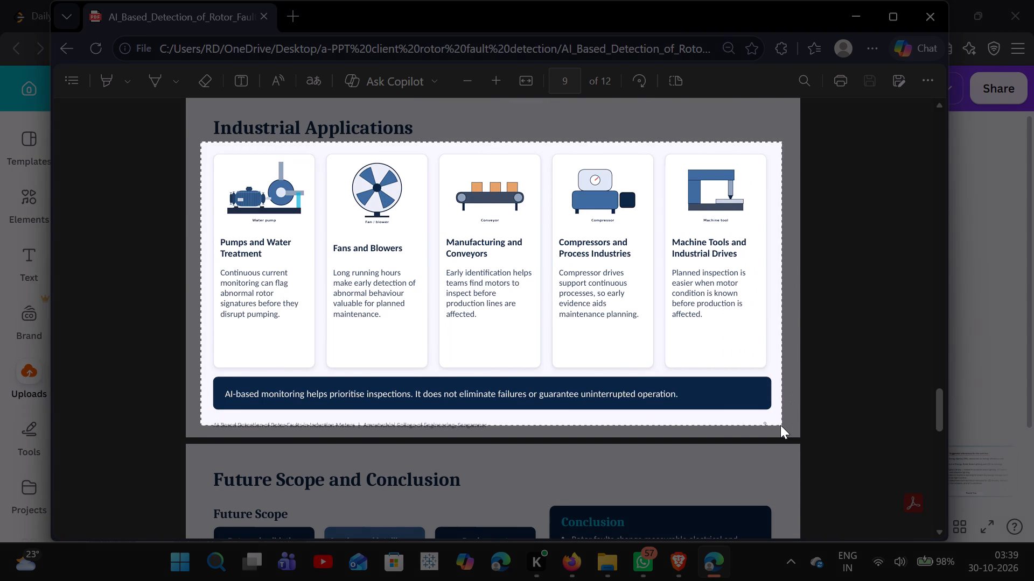
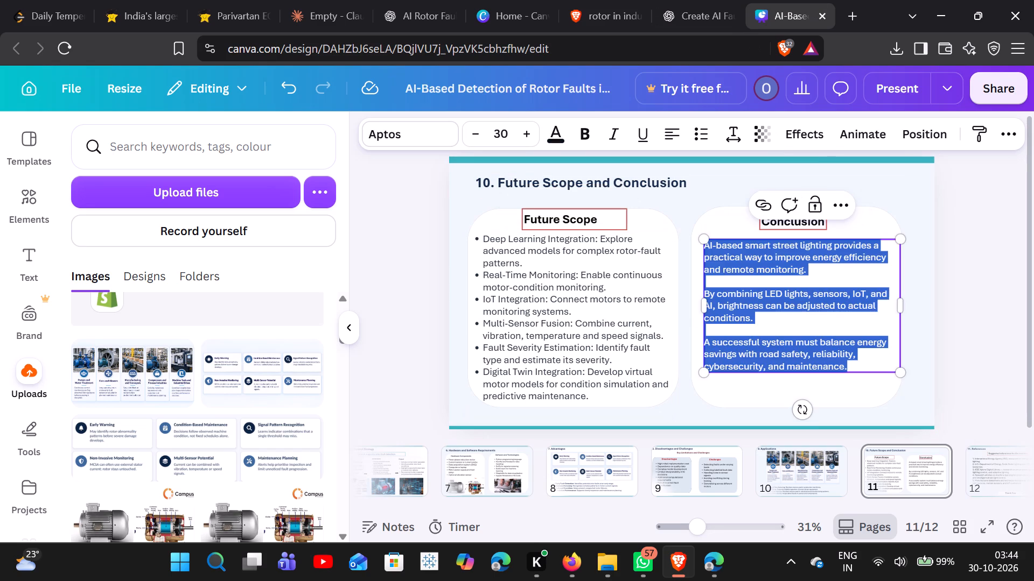
{"action": "key", "text": "BackSpace"}
{"action": "key", "text": "ctrl+v"}
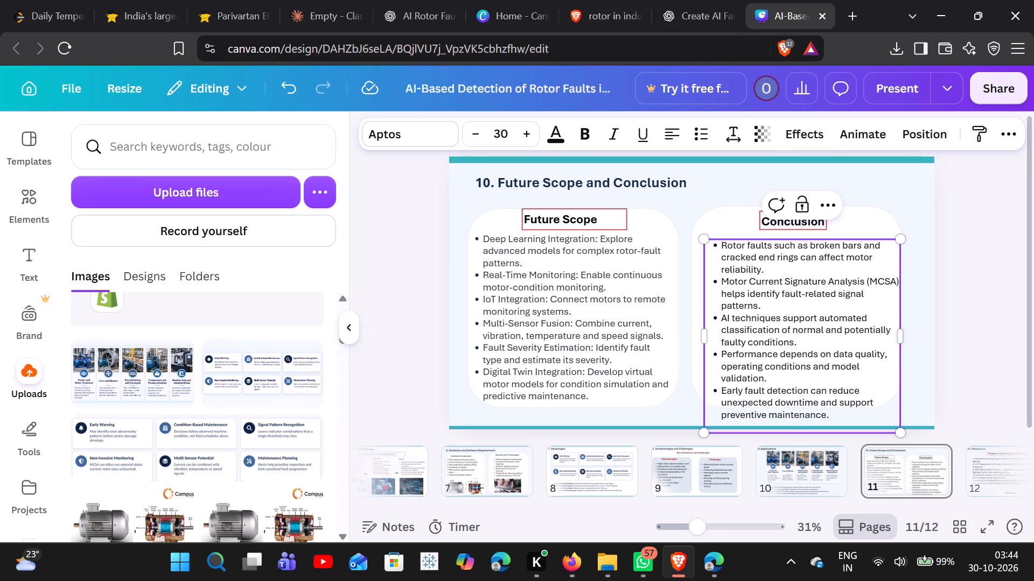
Widen the Conclusion list's text box to about 874 and increase the font size of its bullet points by one.
{"action": "left_click_drag", "start_coordinate": [902, 338], "coordinate": [926, 340]}
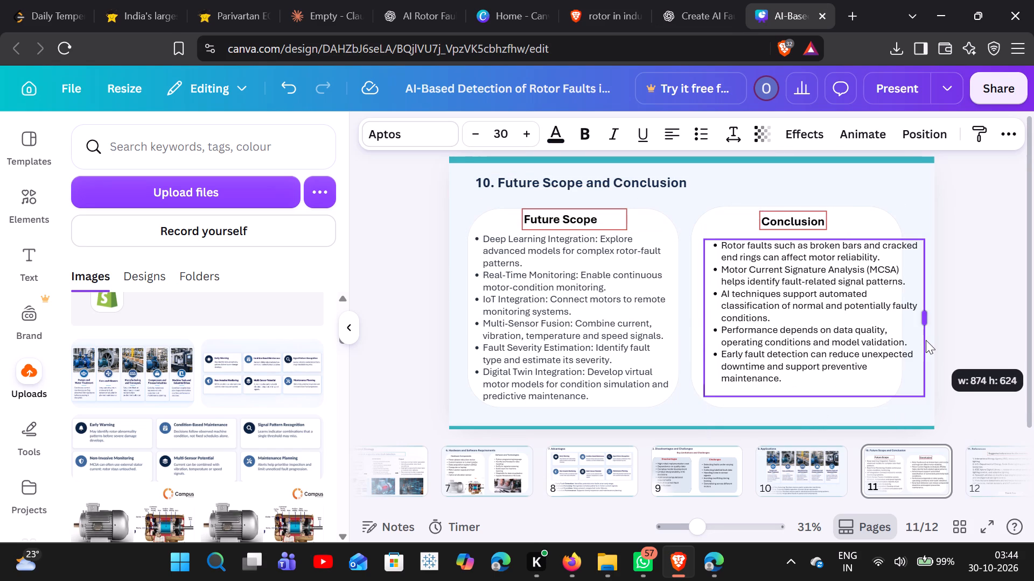
{"action": "left_click_drag", "start_coordinate": [926, 340], "coordinate": [925, 340]}
{"action": "left_click", "coordinate": [521, 134]}
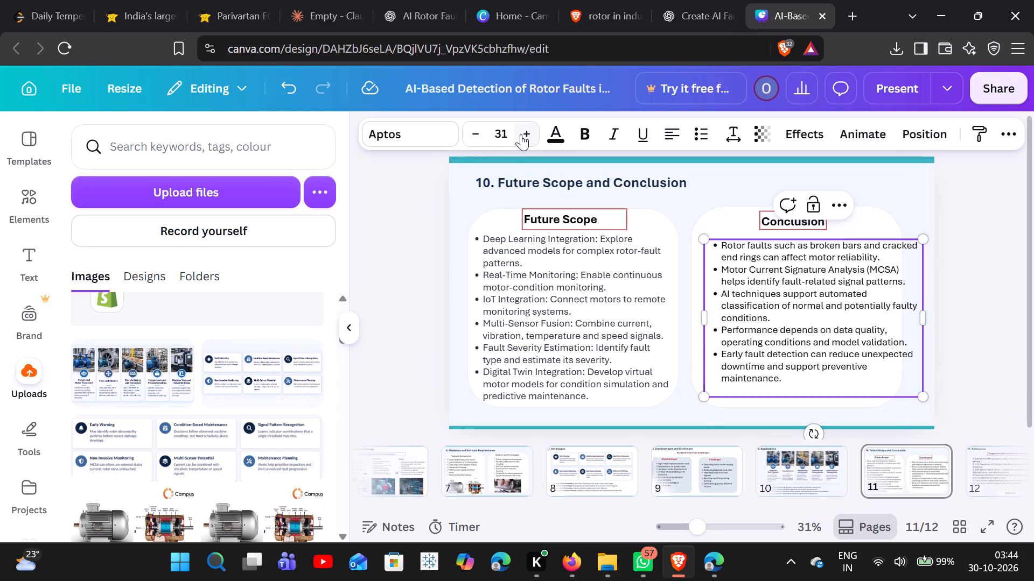
{"action": "left_click", "coordinate": [526, 132]}
{"action": "left_click_drag", "start_coordinate": [808, 386], "coordinate": [715, 305]}
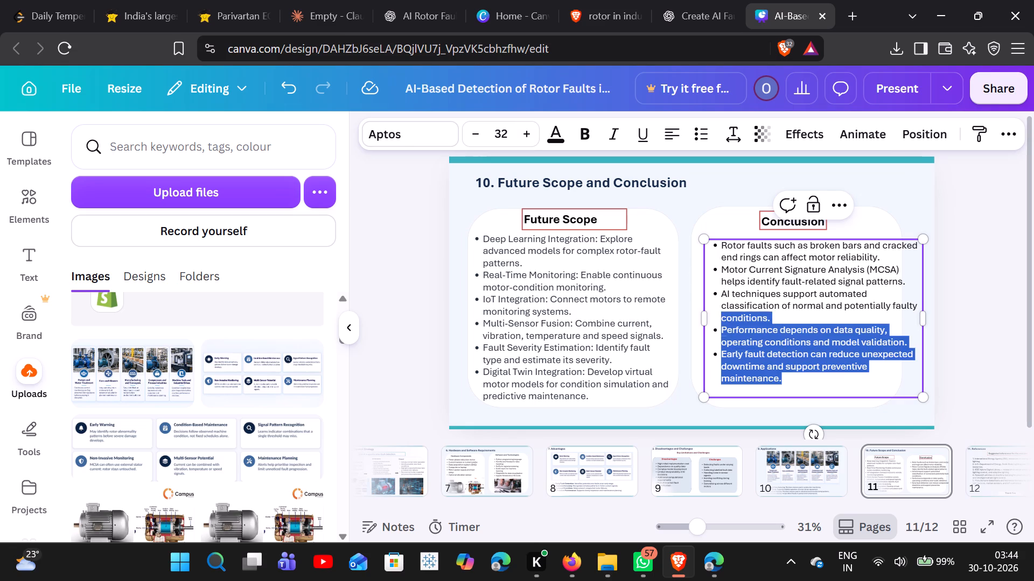
{"action": "left_click_drag", "start_coordinate": [715, 305], "coordinate": [694, 270]}
{"action": "left_click", "coordinate": [531, 138]}
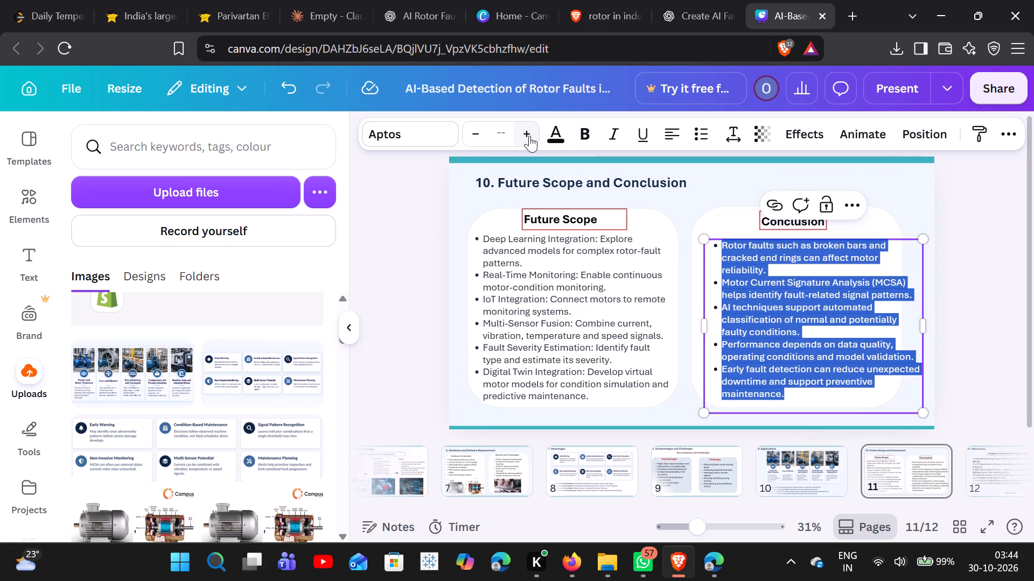
{"action": "left_click", "coordinate": [700, 199]}
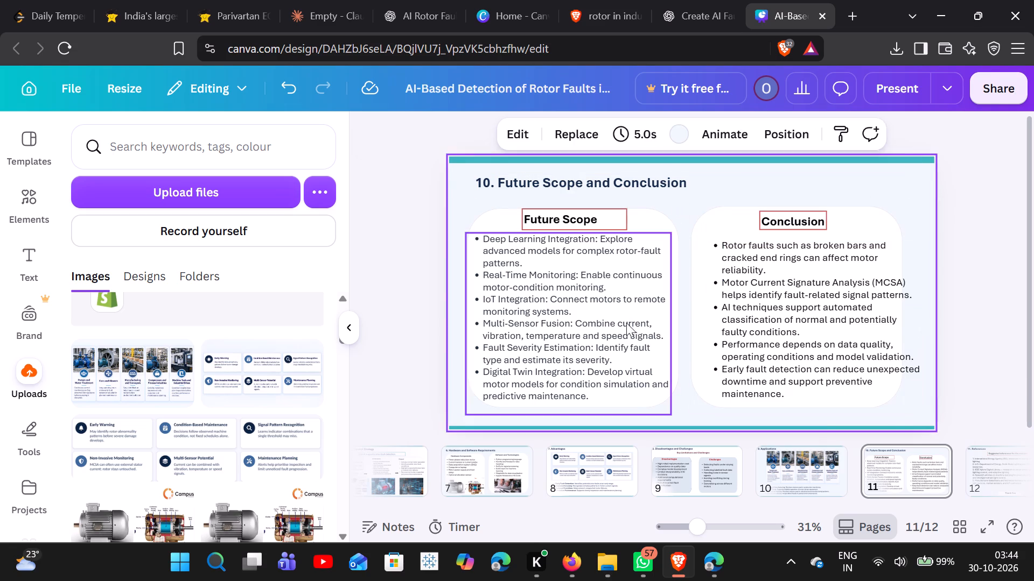
Delete the Digital Twin Integration point and its empty bullet from the Future Scope list.
{"action": "double_click", "coordinate": [616, 331]}
{"action": "left_click_drag", "start_coordinate": [593, 395], "coordinate": [474, 254]}
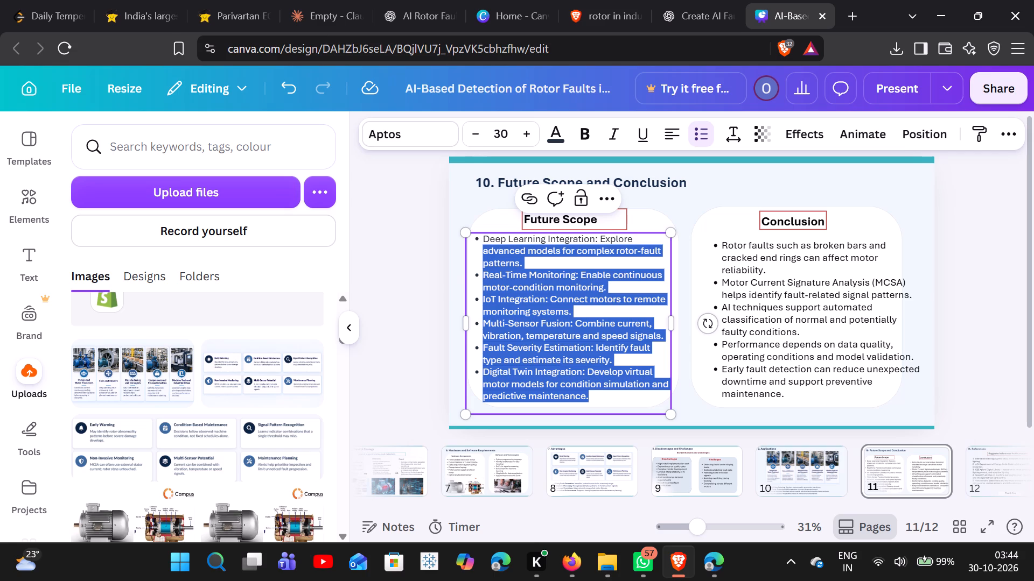
{"action": "left_click", "coordinate": [520, 373]}
{"action": "left_click_drag", "start_coordinate": [595, 398], "coordinate": [508, 378]}
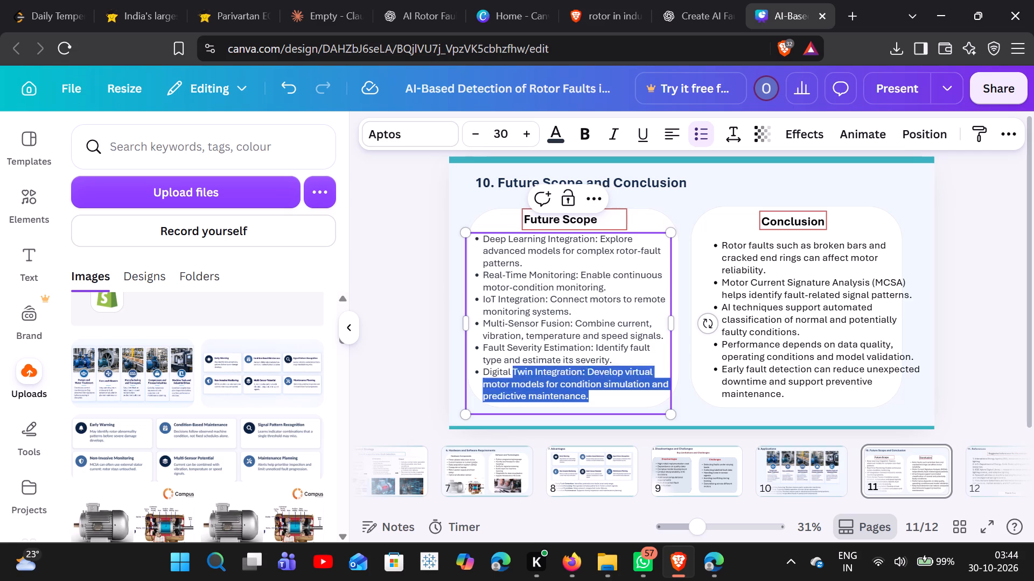
{"action": "left_click_drag", "start_coordinate": [508, 378], "coordinate": [473, 370]}
{"action": "key", "text": "BackSpace"}
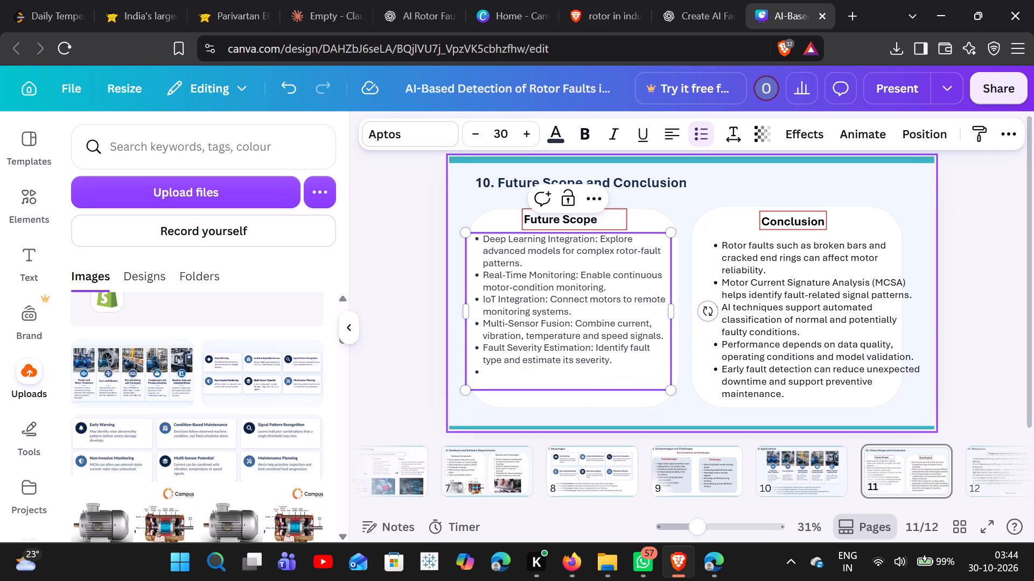
{"action": "key", "text": "BackSpace"}
Increase the font size of all the Future Scope bullet points to 31.
{"action": "left_click_drag", "start_coordinate": [627, 369], "coordinate": [531, 320]}
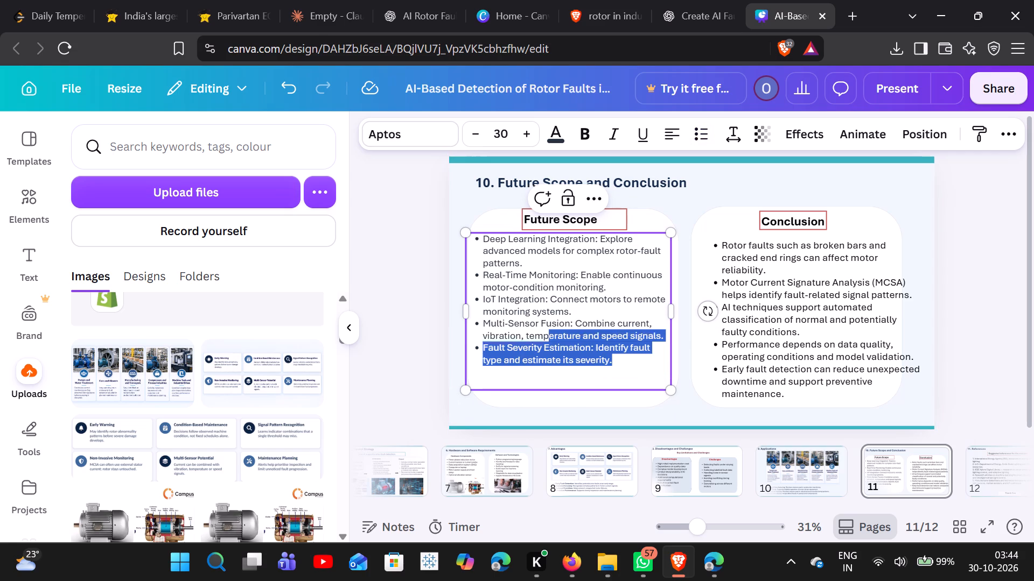
{"action": "left_click_drag", "start_coordinate": [531, 320], "coordinate": [481, 239]}
{"action": "left_click", "coordinate": [518, 131]}
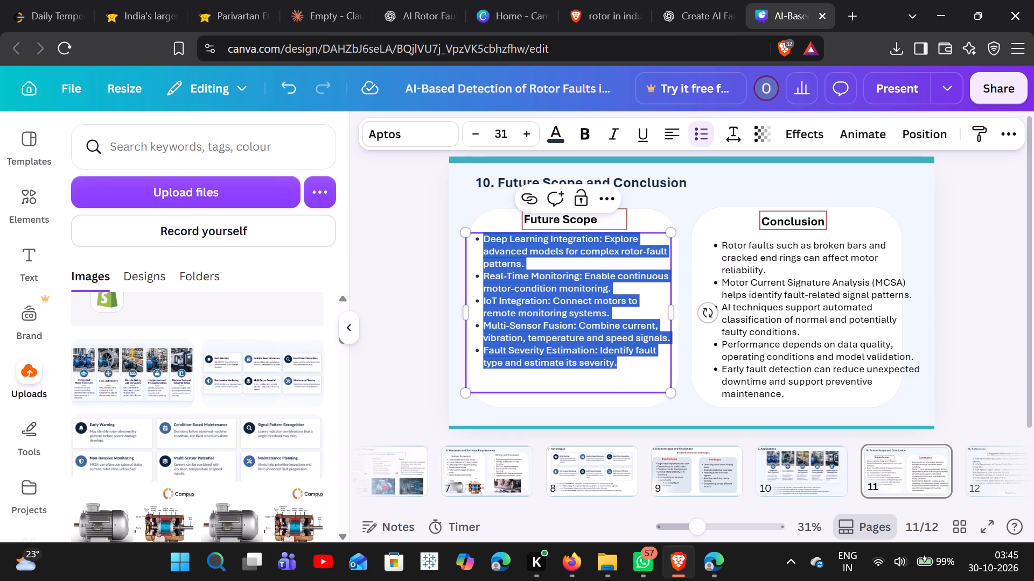
Bold the labels Deep Learning Integration, Real-Time Monitoring and IoT Integration in the Future Scope list.
{"action": "left_click_drag", "start_coordinate": [603, 238], "coordinate": [568, 239]}
{"action": "left_click_drag", "start_coordinate": [484, 242], "coordinate": [599, 245]}
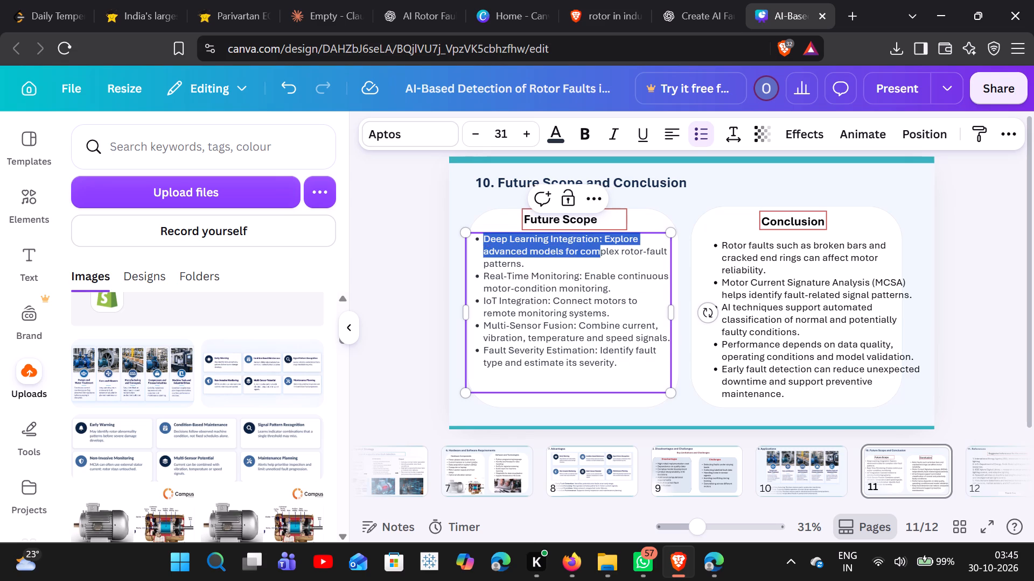
{"action": "left_click_drag", "start_coordinate": [599, 245], "coordinate": [599, 237]}
{"action": "left_click", "coordinate": [583, 134]}
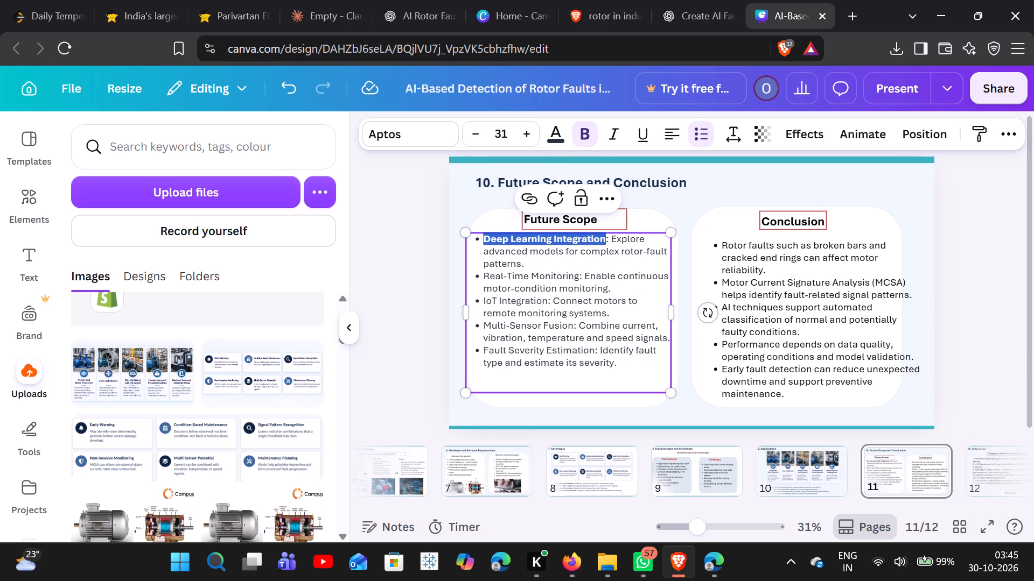
{"action": "left_click_drag", "start_coordinate": [480, 274], "coordinate": [584, 282]}
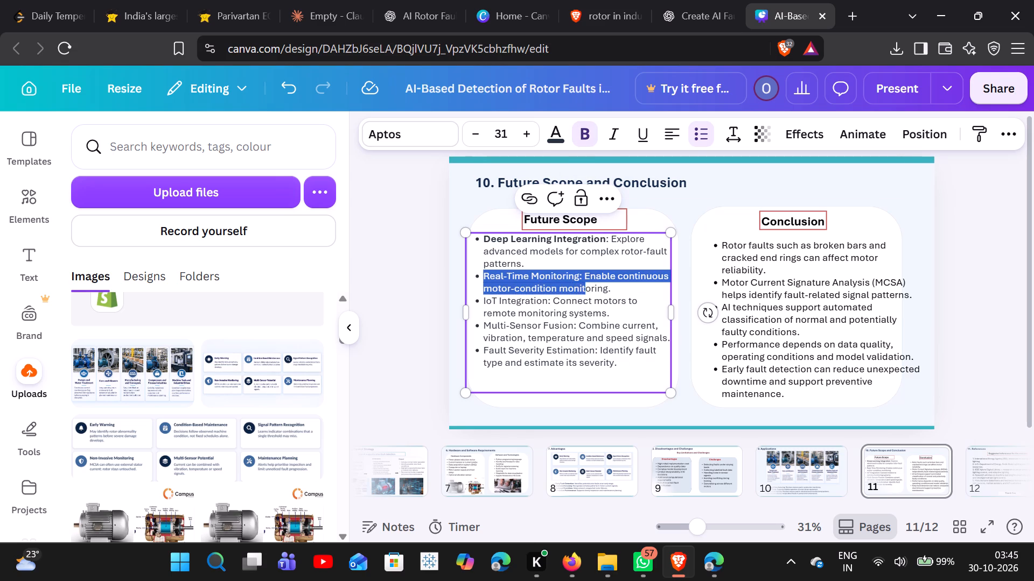
{"action": "left_click_drag", "start_coordinate": [584, 282], "coordinate": [583, 279]}
{"action": "left_click", "coordinate": [577, 141]}
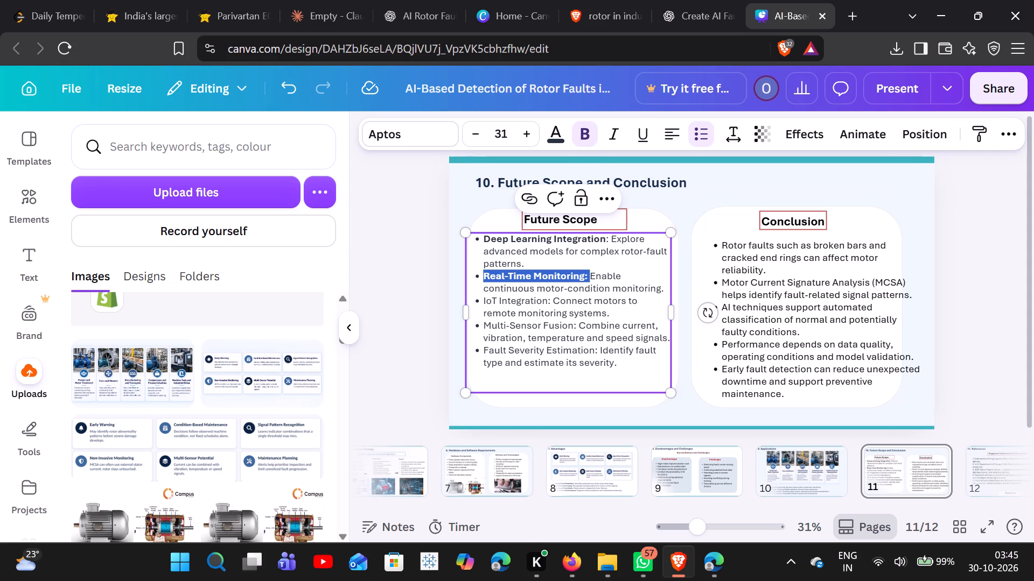
{"action": "left_click_drag", "start_coordinate": [480, 299], "coordinate": [549, 304]}
{"action": "left_click", "coordinate": [586, 143]}
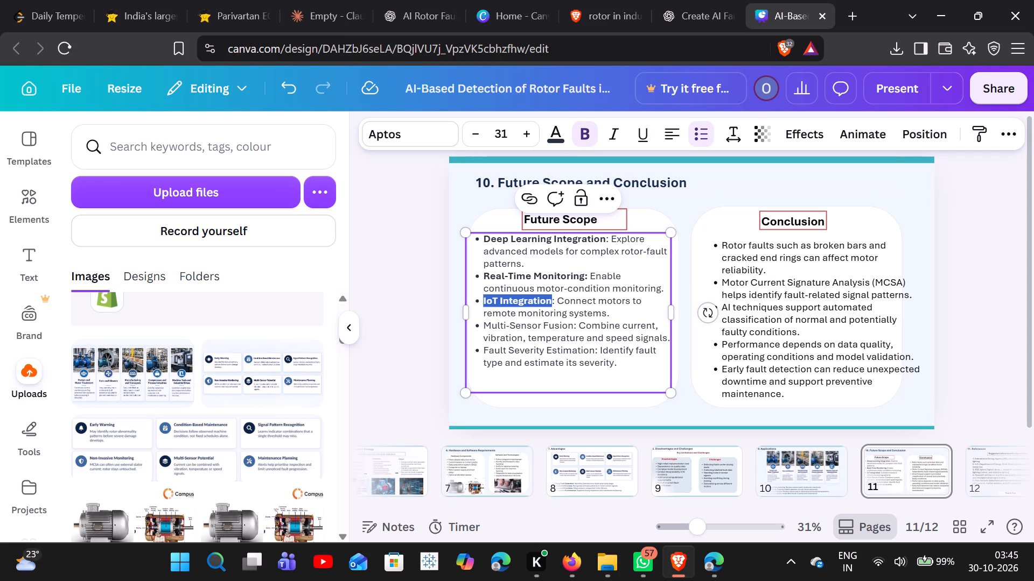
Bold the labels Multi-Sensor Fusion and Fault Severity Estimation in the Future Scope list.
{"action": "left_click_drag", "start_coordinate": [483, 319], "coordinate": [564, 331]}
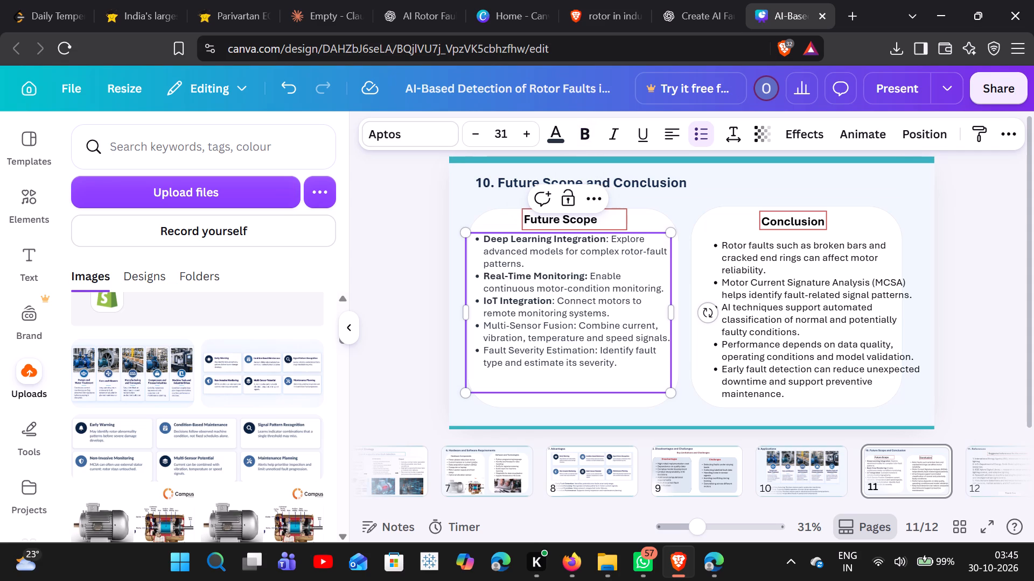
{"action": "left_click_drag", "start_coordinate": [576, 328], "coordinate": [476, 324]}
{"action": "left_click", "coordinate": [579, 134]}
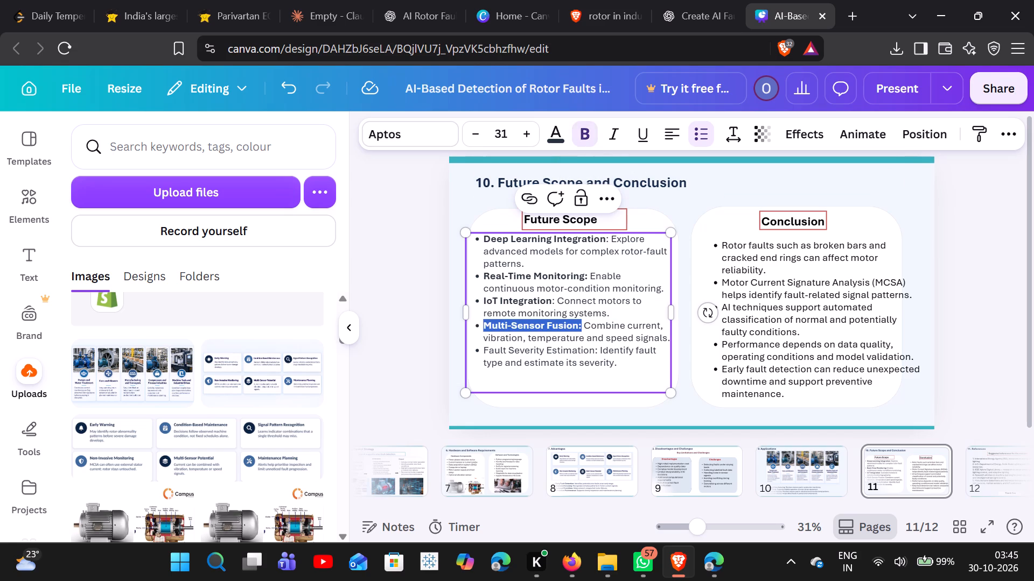
{"action": "left_click", "coordinate": [546, 342]}
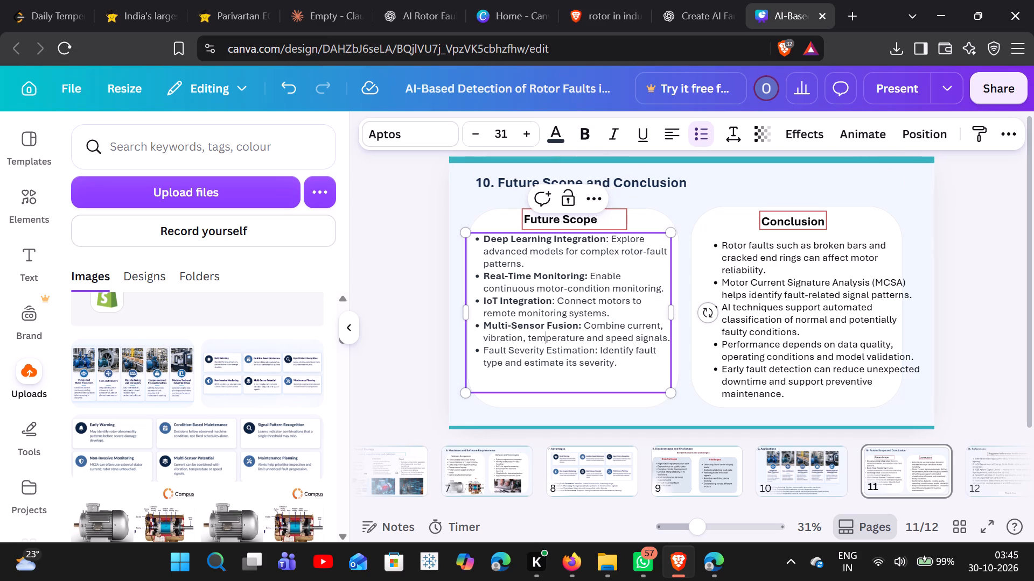
{"action": "left_click_drag", "start_coordinate": [593, 351], "coordinate": [480, 353]}
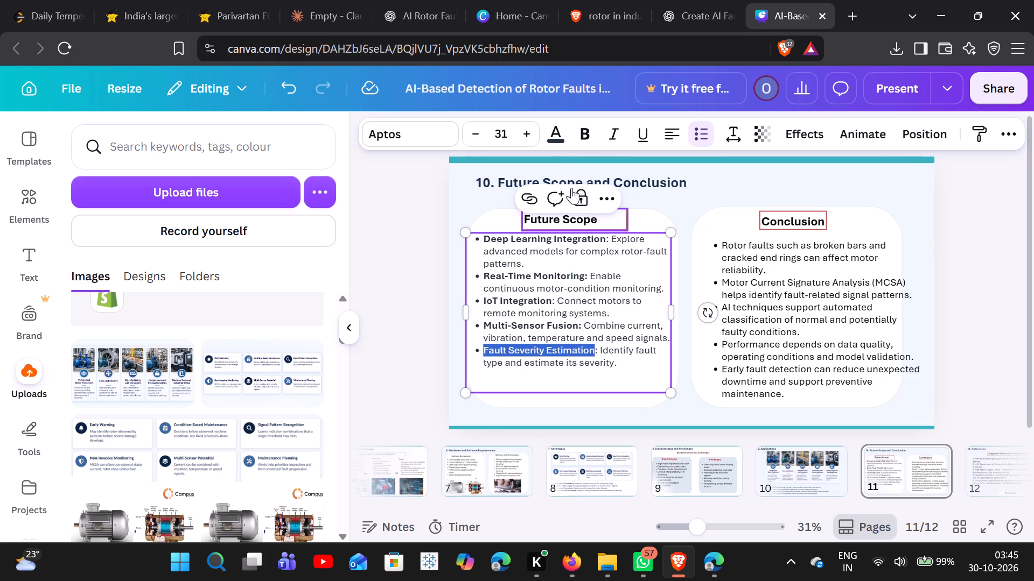
{"action": "left_click", "coordinate": [585, 126]}
{"action": "left_click", "coordinate": [587, 349]}
{"action": "left_click", "coordinate": [596, 403]}
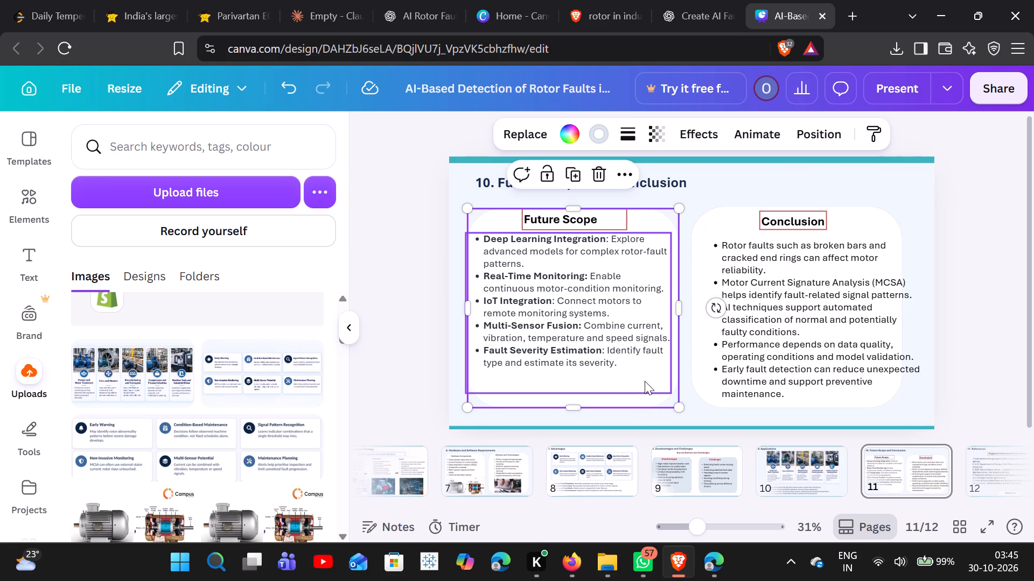
{"action": "left_click", "coordinate": [704, 414]}
Nudge the Future Scope list slightly down and to the right within its card.
{"action": "left_click_drag", "start_coordinate": [596, 324], "coordinate": [596, 337]}
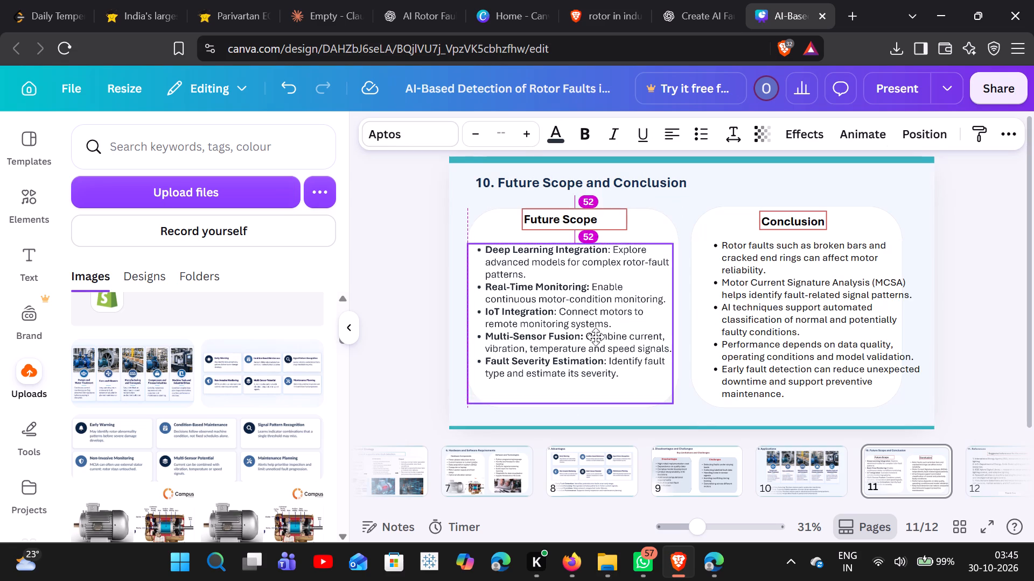
{"action": "left_click_drag", "start_coordinate": [596, 337], "coordinate": [600, 325]}
{"action": "left_click", "coordinate": [602, 326]}
Move the Conclusion list up to line up with the Future Scope list and scale its text down to size 30.
{"action": "left_click_drag", "start_coordinate": [866, 294], "coordinate": [862, 289]}
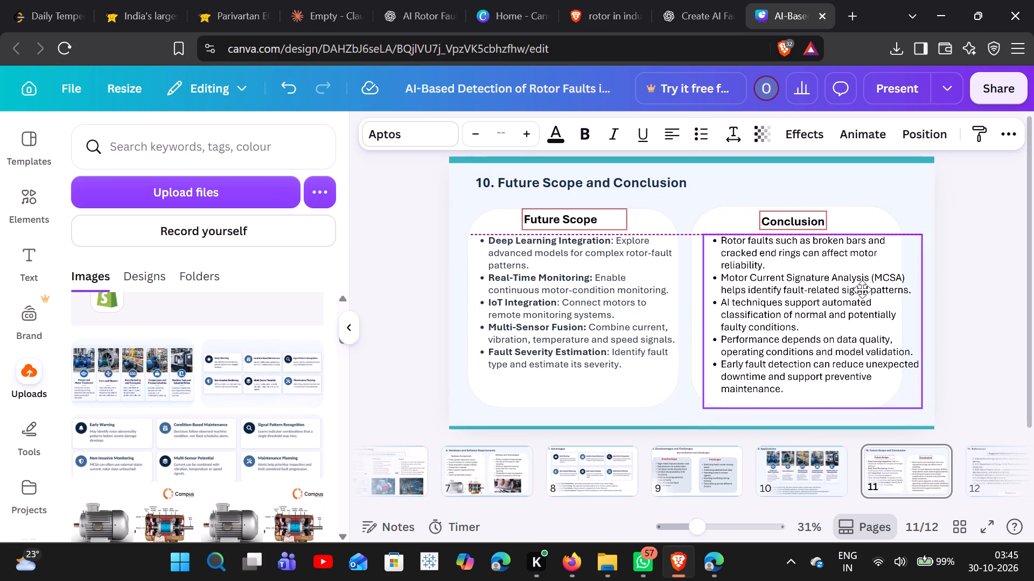
{"action": "left_click_drag", "start_coordinate": [862, 289], "coordinate": [862, 287]}
{"action": "left_click", "coordinate": [862, 287]}
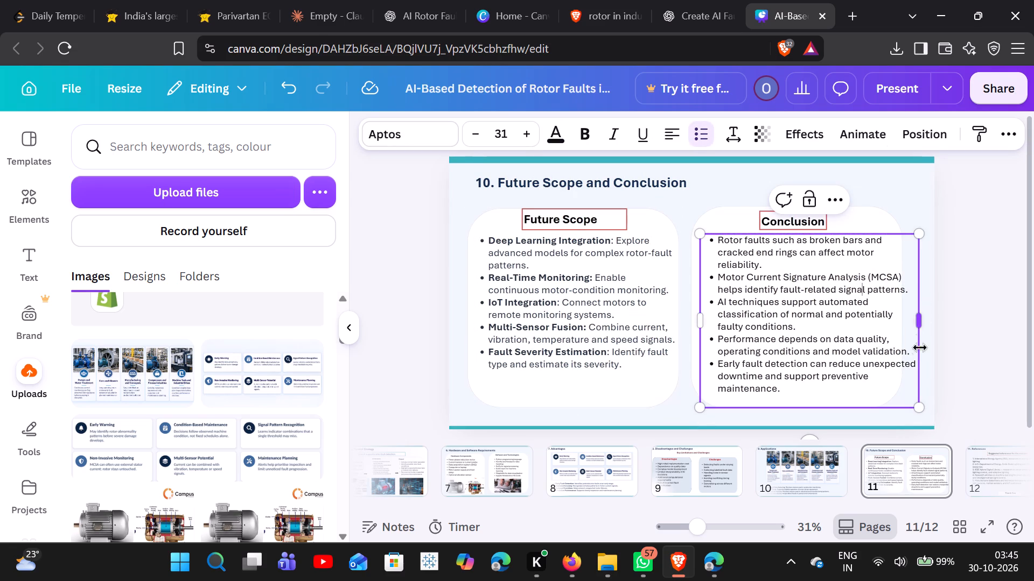
{"action": "left_click_drag", "start_coordinate": [919, 408], "coordinate": [907, 408]}
{"action": "left_click", "coordinate": [907, 408]}
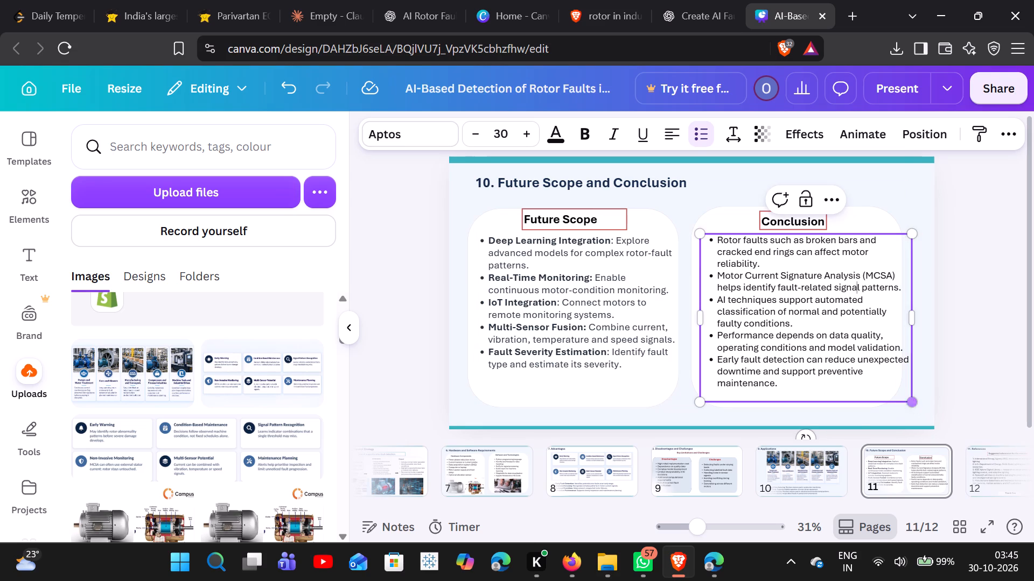
{"action": "left_click", "coordinate": [828, 392]}
{"action": "left_click", "coordinate": [862, 317]}
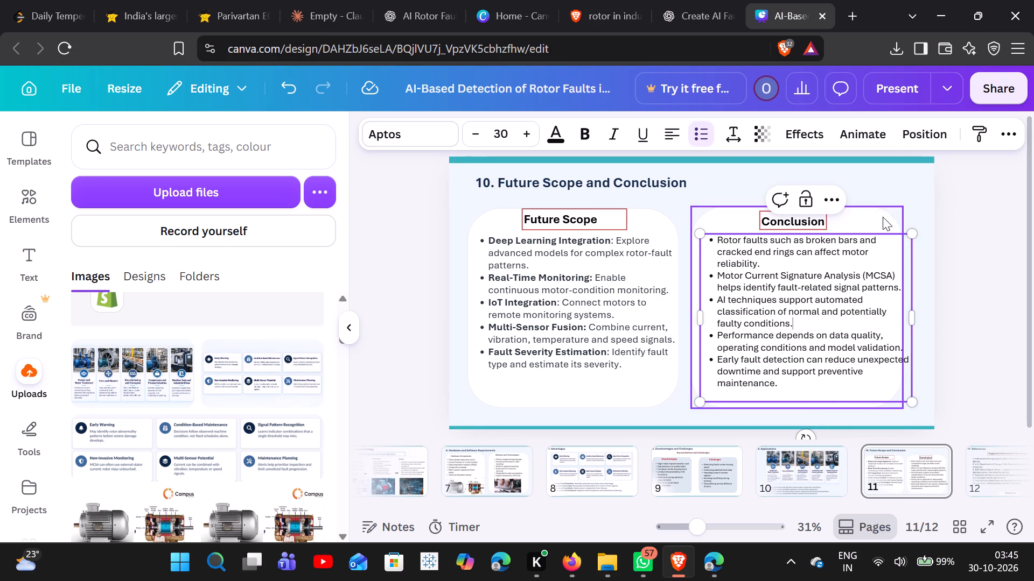
Widen the white Conclusion card to the right so it extends past its bullet list.
{"action": "left_click", "coordinate": [867, 215]}
{"action": "left_click_drag", "start_coordinate": [903, 308], "coordinate": [917, 313]}
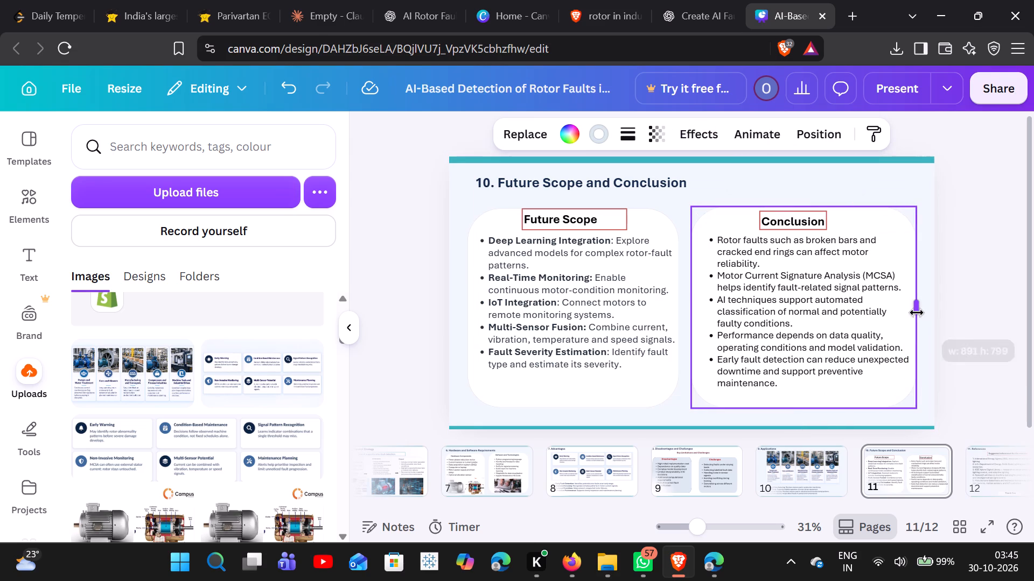
{"action": "left_click_drag", "start_coordinate": [917, 313], "coordinate": [919, 315]}
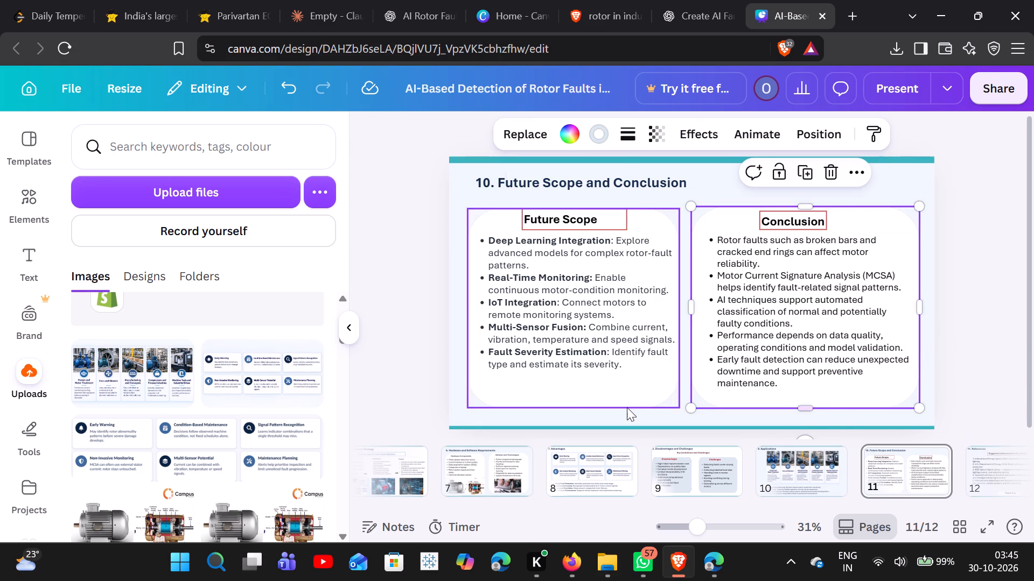
Widen the white Future Scope card slightly to the right and extend its bottom edge downward a little.
{"action": "left_click", "coordinate": [627, 407]}
{"action": "left_click_drag", "start_coordinate": [681, 310], "coordinate": [690, 316]}
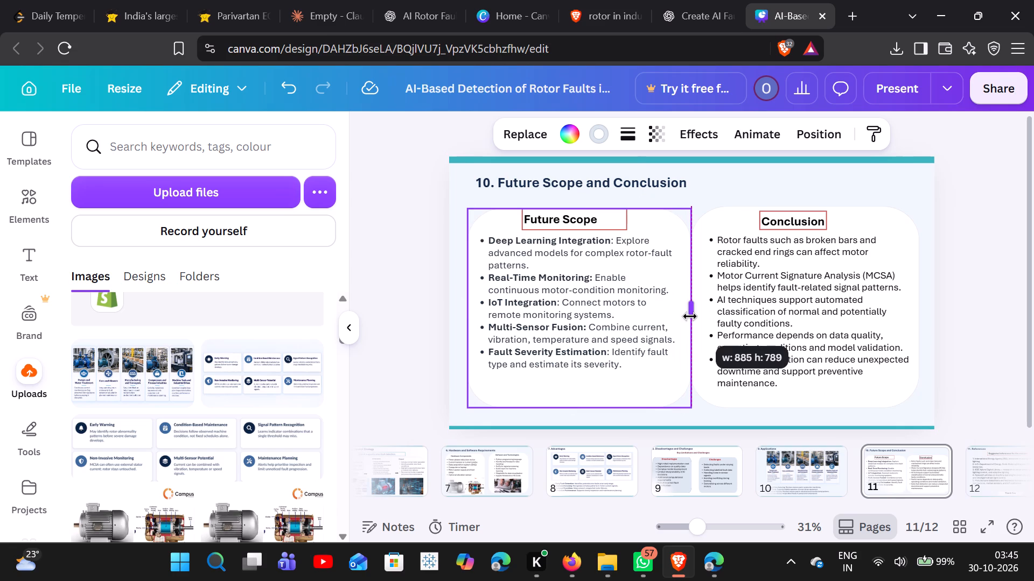
{"action": "left_click_drag", "start_coordinate": [690, 316], "coordinate": [687, 318]}
{"action": "left_click_drag", "start_coordinate": [579, 402], "coordinate": [579, 410]}
{"action": "left_click", "coordinate": [722, 419]}
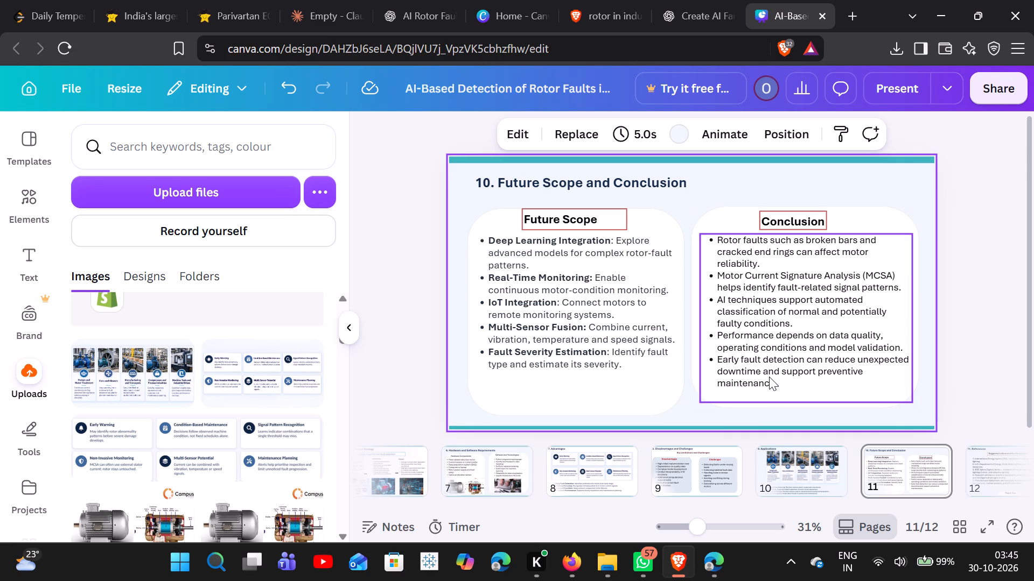
Open References slide 12, and copy the four cited papers from the References page of the rotor fault PDF in Edge.
{"action": "scroll", "coordinate": [881, 483], "scroll_direction": "left", "scroll_amount": 2}
{"action": "double_click", "coordinate": [912, 472]}
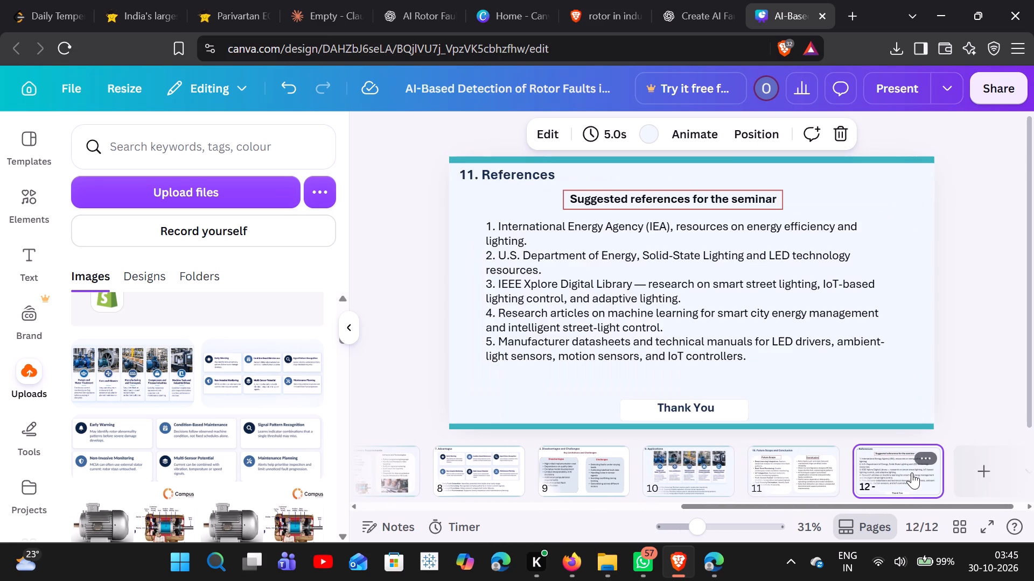
{"action": "left_click", "coordinate": [722, 562]}
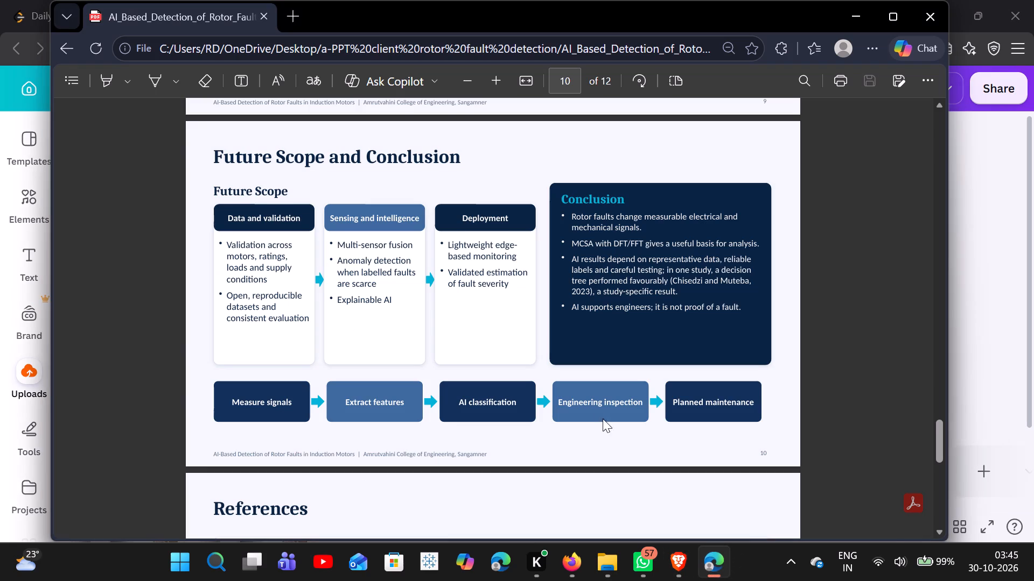
{"action": "scroll", "coordinate": [597, 412], "scroll_direction": "down", "scroll_amount": 5}
{"action": "scroll", "coordinate": [415, 350], "scroll_direction": "up", "scroll_amount": 1}
{"action": "left_click_drag", "start_coordinate": [290, 230], "coordinate": [723, 480]}
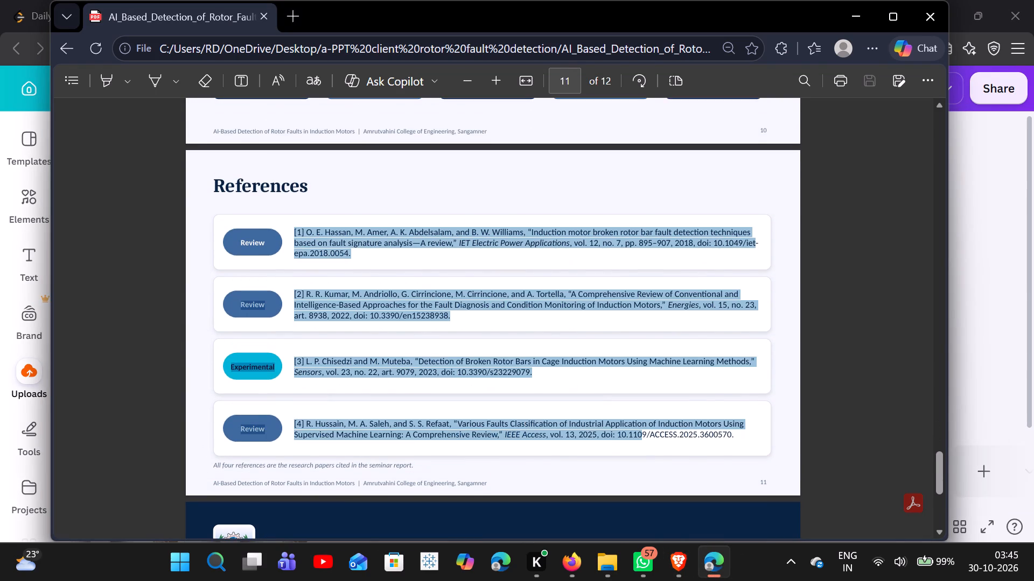
{"action": "left_click_drag", "start_coordinate": [723, 480], "coordinate": [739, 463]}
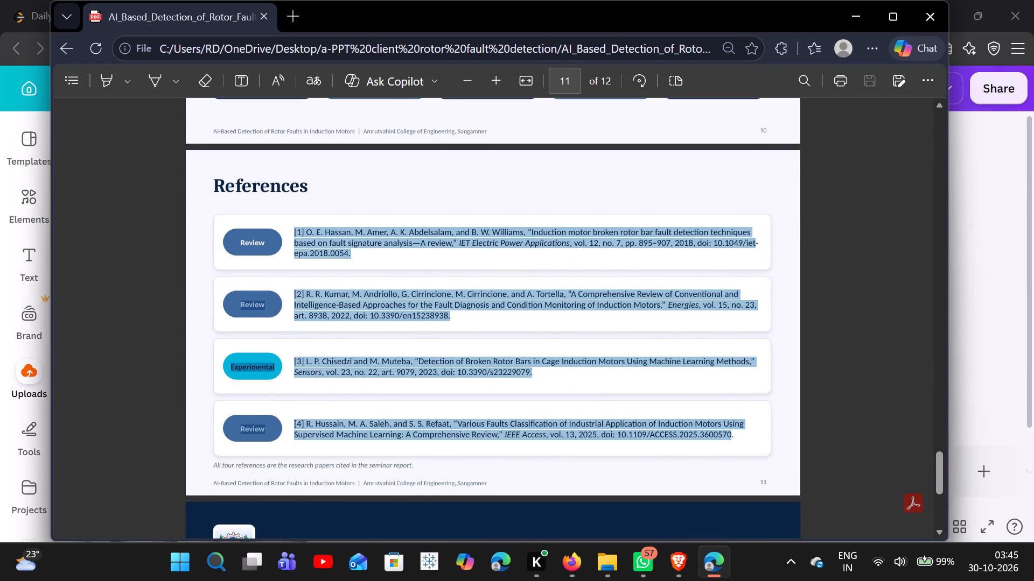
{"action": "left_click_drag", "start_coordinate": [739, 463], "coordinate": [742, 448]}
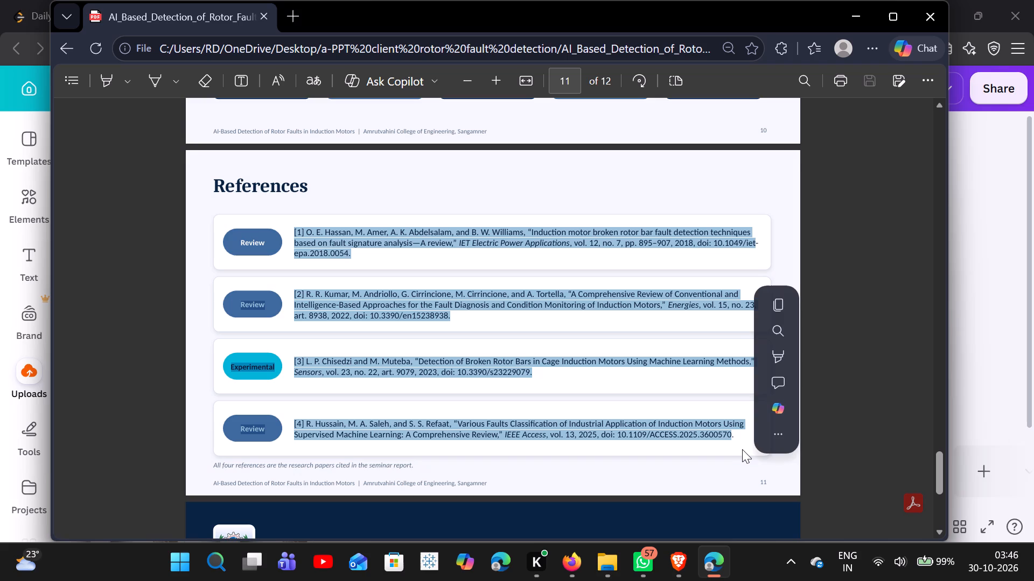
{"action": "key", "text": "ctrl+c"}
{"action": "scroll", "coordinate": [677, 478], "scroll_direction": "down", "scroll_amount": 4}
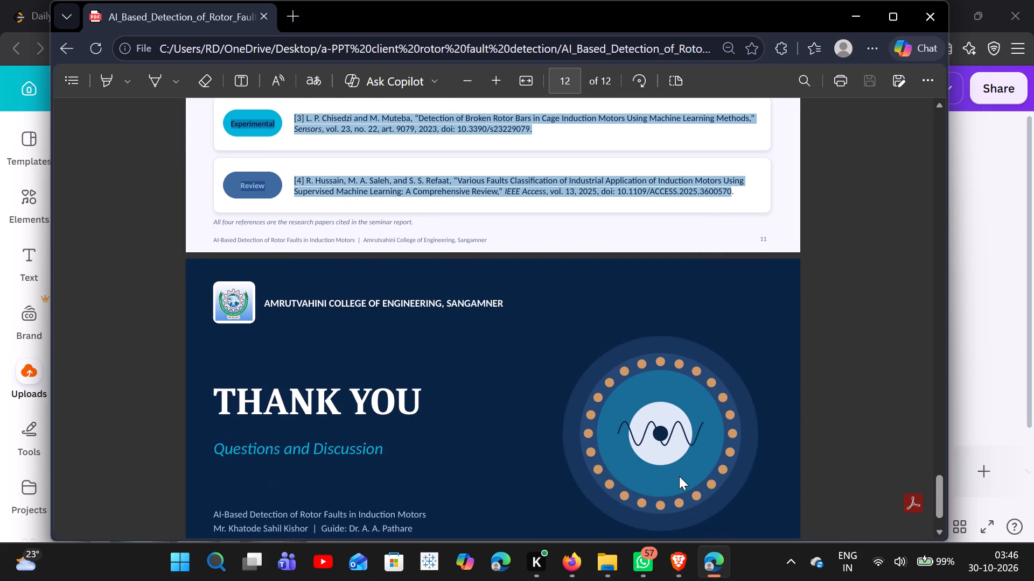
{"action": "scroll", "coordinate": [679, 476], "scroll_direction": "down", "scroll_amount": 1}
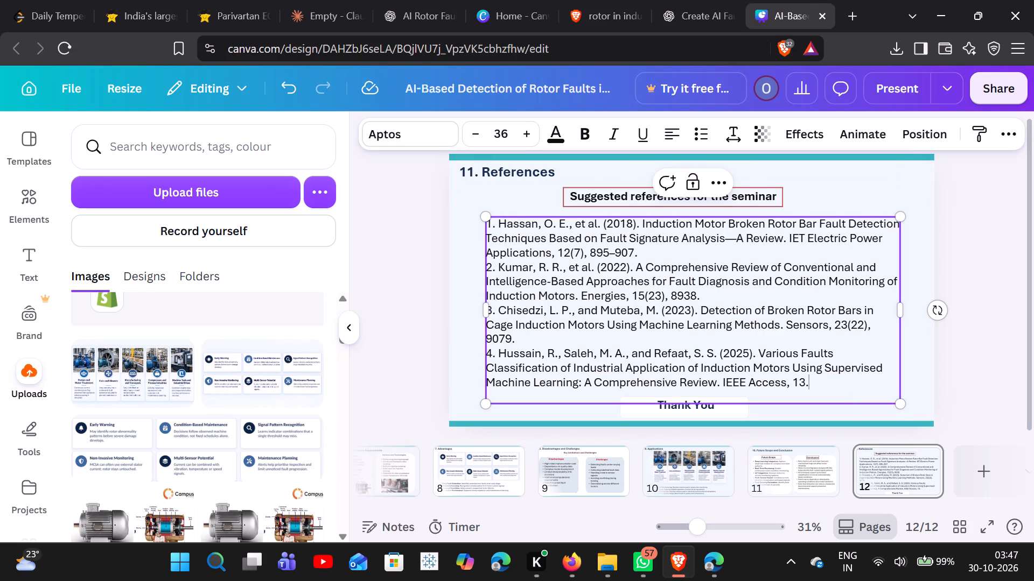
{"action": "key", "text": "Return"}
{"action": "key", "text": "ctrl+v"}
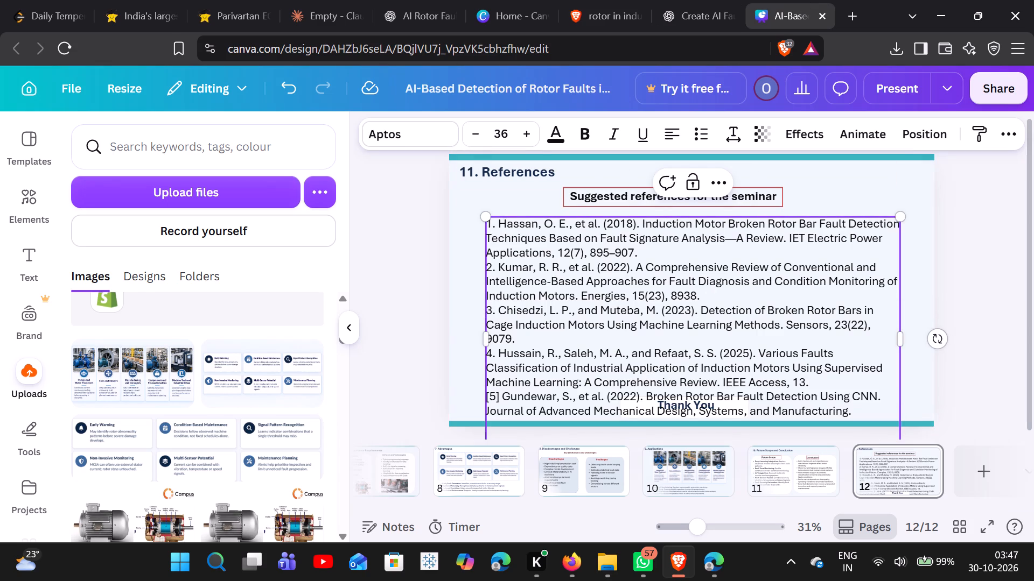
Reduce the font size of all five references on slide 12 so the list ends above Thank You.
{"action": "triple_click", "coordinate": [479, 137]}
{"action": "left_click_drag", "start_coordinate": [495, 221], "coordinate": [1033, 523]}
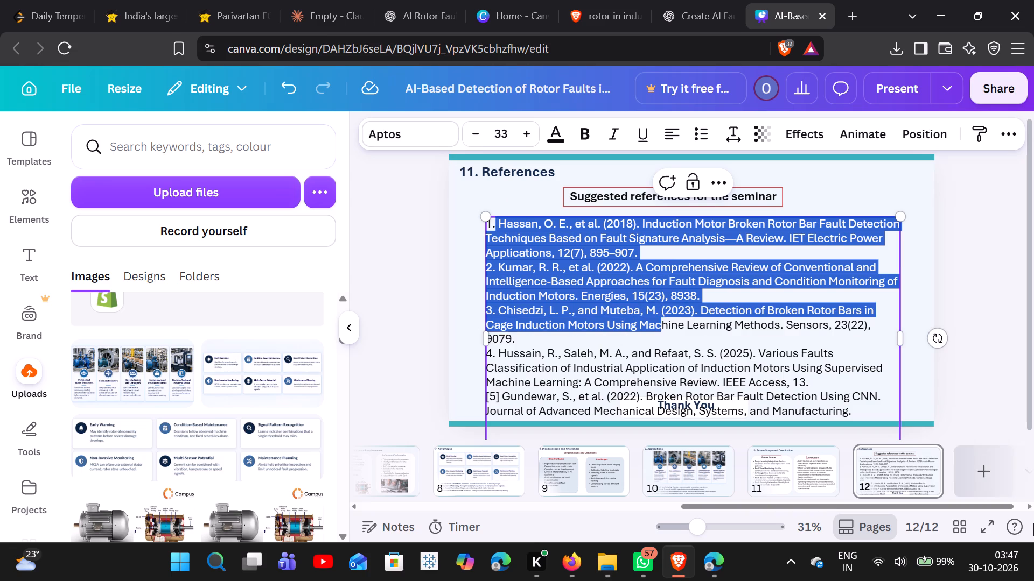
{"action": "left_click_drag", "start_coordinate": [1033, 523], "coordinate": [1033, 563]}
{"action": "left_click", "coordinate": [903, 350]}
{"action": "left_click", "coordinate": [862, 352]}
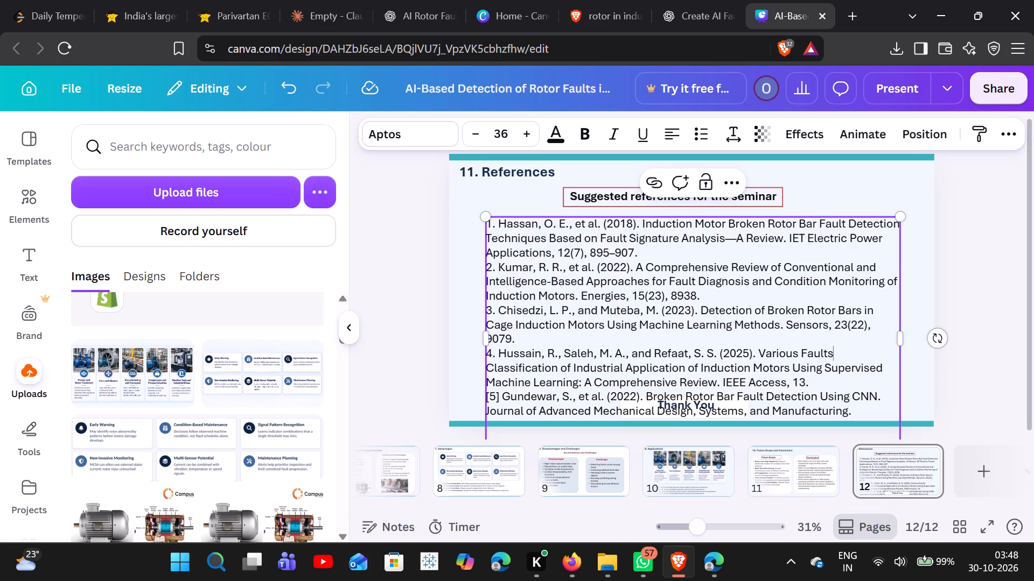
{"action": "key", "text": "ctrl+a"}
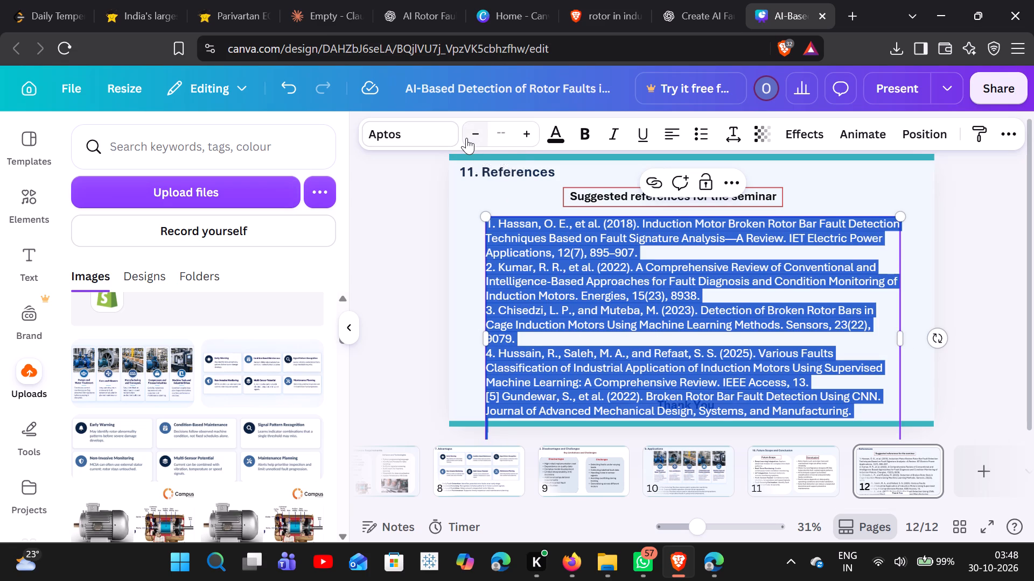
{"action": "triple_click", "coordinate": [474, 133]}
{"action": "left_click", "coordinate": [473, 133]}
{"action": "left_click", "coordinate": [472, 133]}
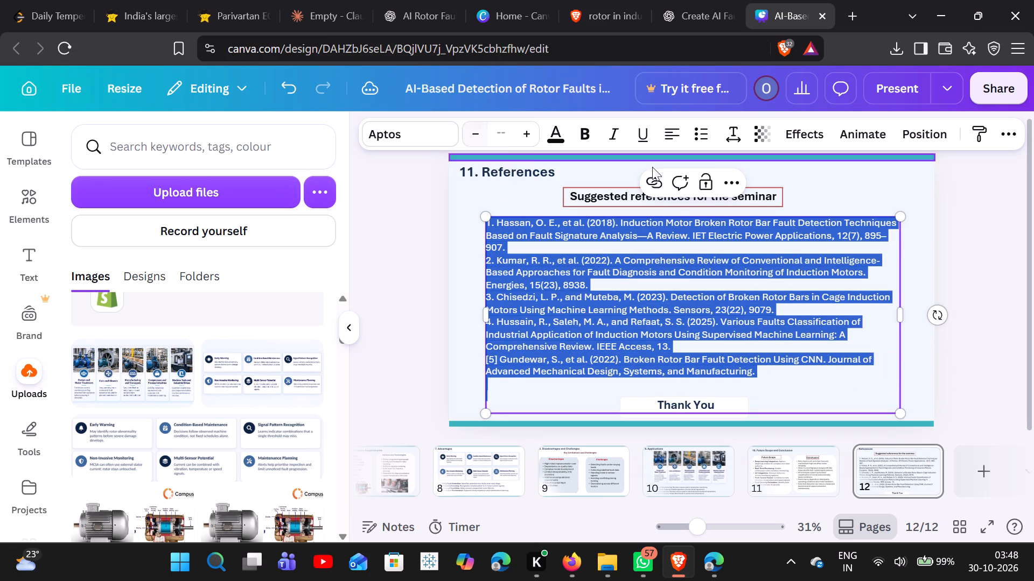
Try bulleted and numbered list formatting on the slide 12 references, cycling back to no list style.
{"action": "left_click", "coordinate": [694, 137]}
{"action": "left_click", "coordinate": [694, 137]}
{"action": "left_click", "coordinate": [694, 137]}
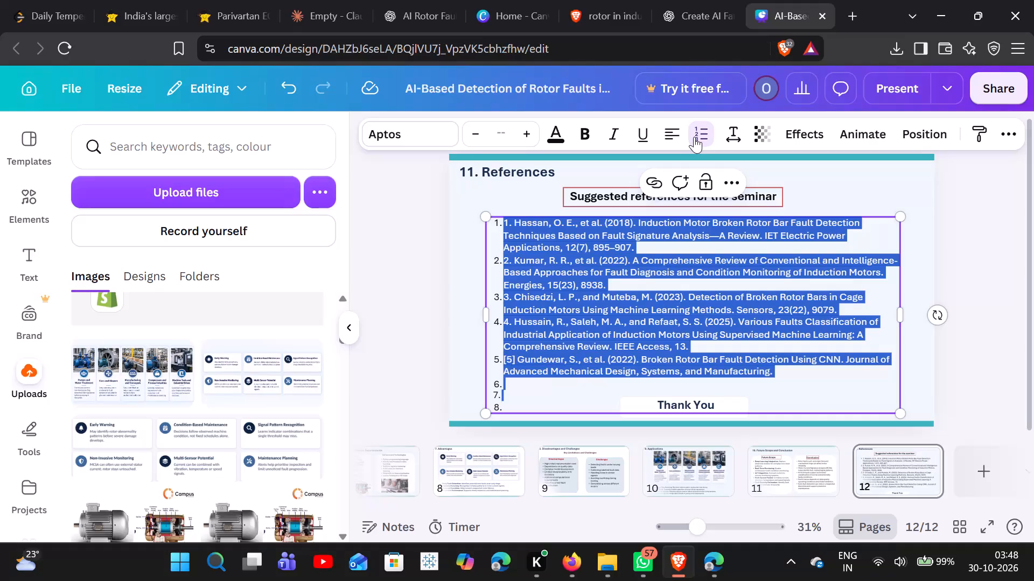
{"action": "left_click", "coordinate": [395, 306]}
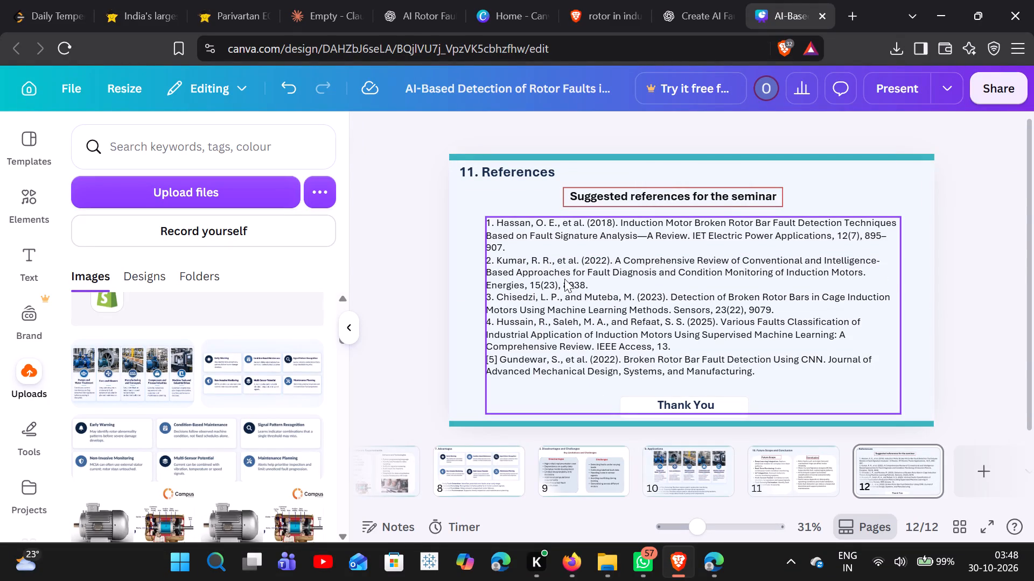
Recolour the Thank You text on slide 12 deep violet after trying red, orange, light purple and pink.
{"action": "left_click", "coordinate": [684, 406]}
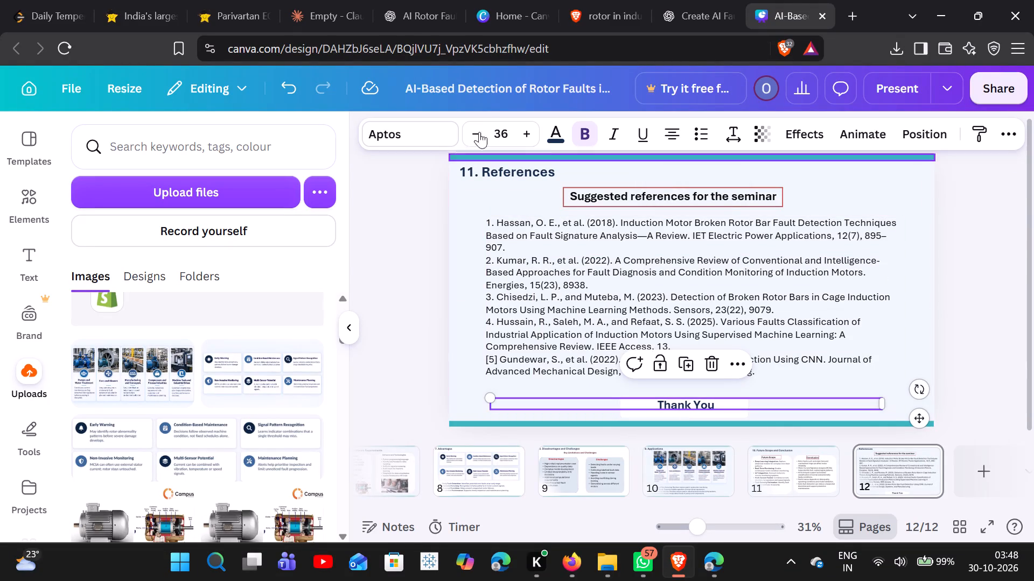
{"action": "left_click", "coordinate": [560, 137]}
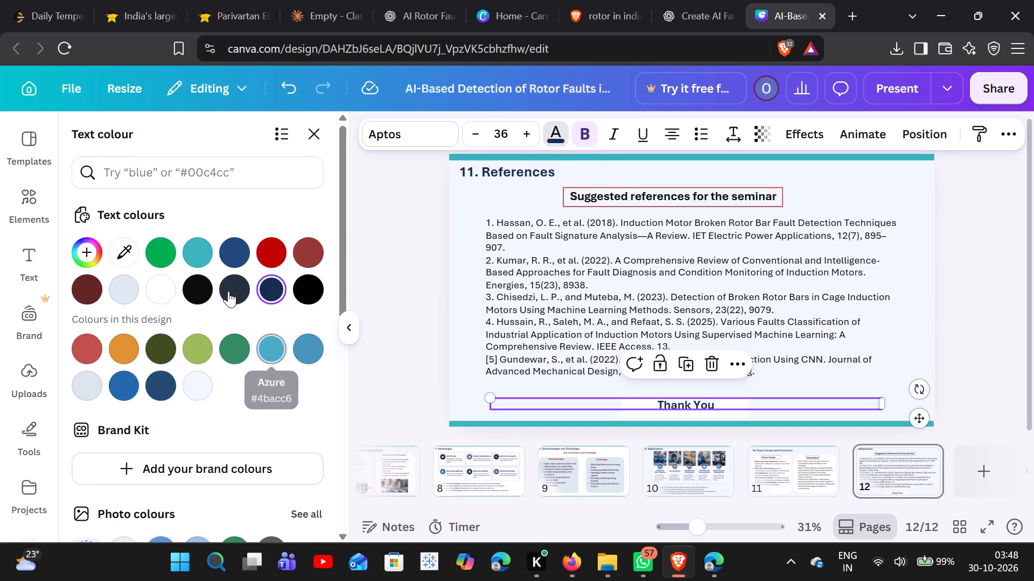
{"action": "left_click", "coordinate": [153, 252]}
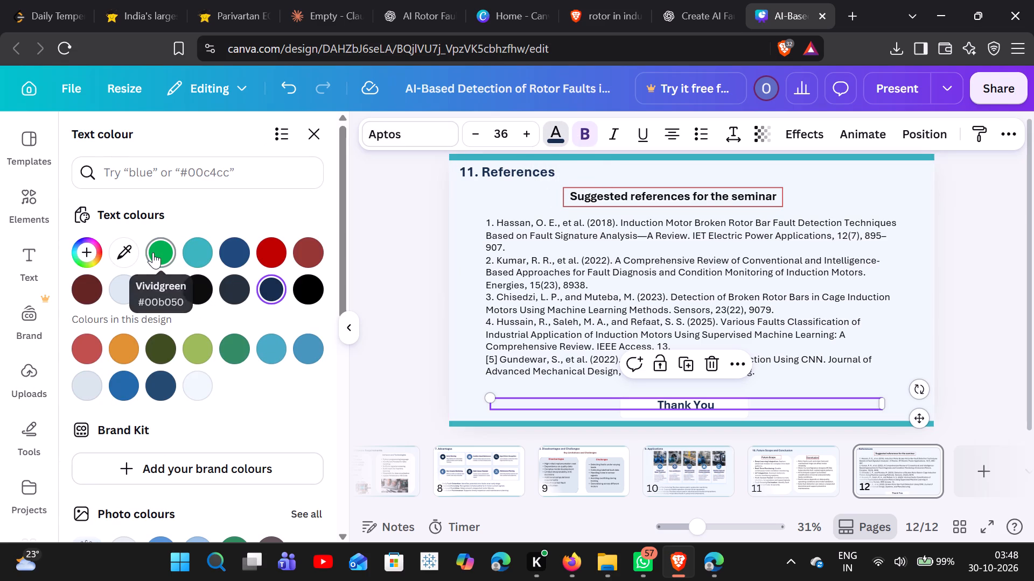
{"action": "left_click", "coordinate": [263, 248]}
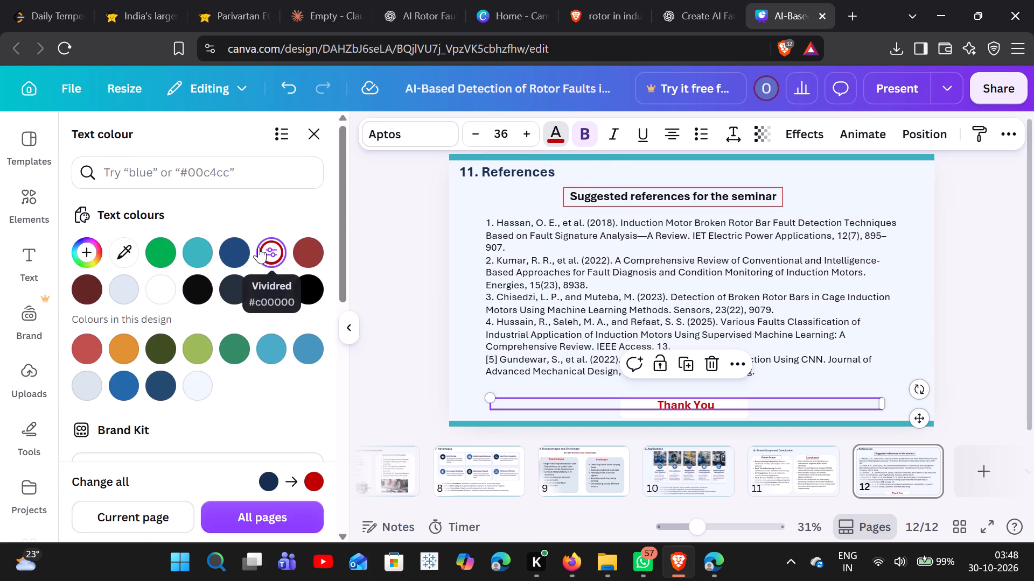
{"action": "scroll", "coordinate": [203, 372], "scroll_direction": "down", "scroll_amount": 3}
{"action": "left_click", "coordinate": [277, 353]}
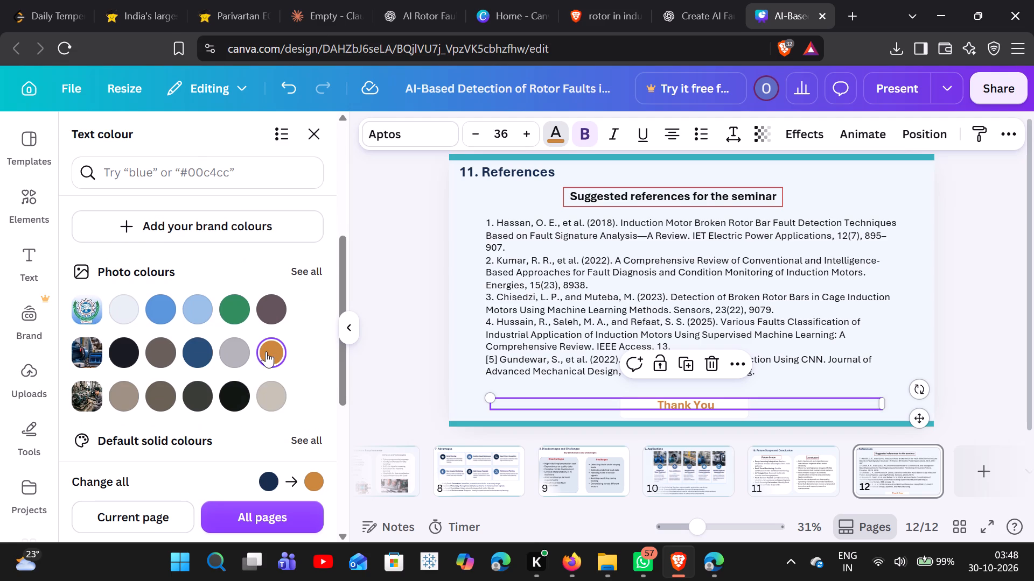
{"action": "scroll", "coordinate": [264, 351], "scroll_direction": "down", "scroll_amount": 2}
{"action": "left_click", "coordinate": [267, 356]}
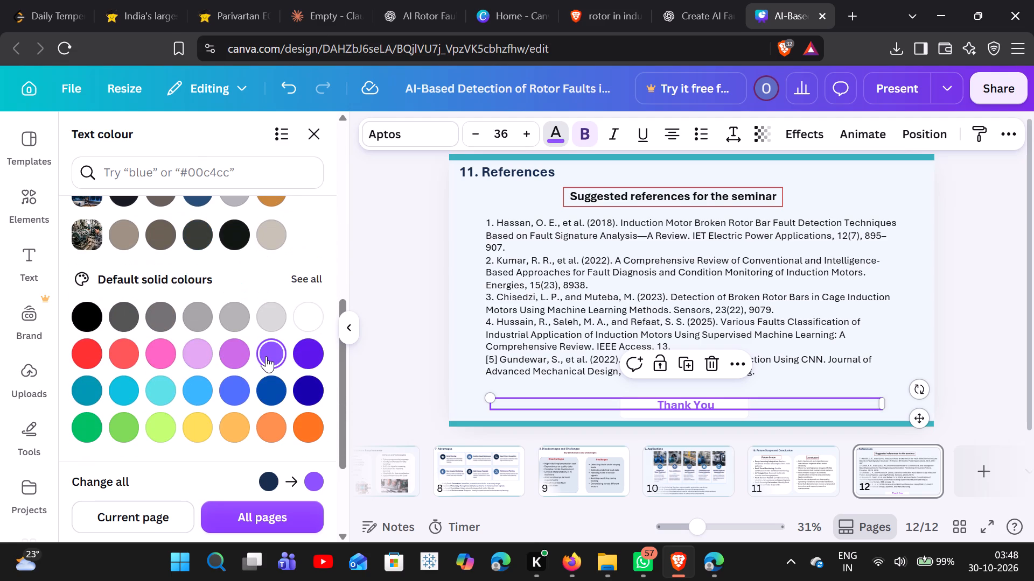
{"action": "scroll", "coordinate": [244, 387], "scroll_direction": "down", "scroll_amount": 1}
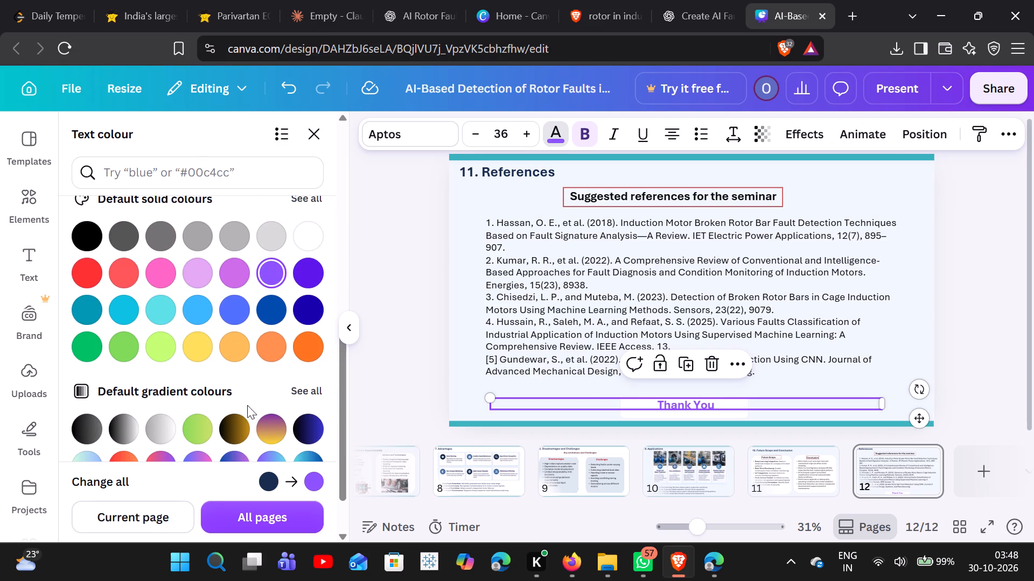
{"action": "left_click", "coordinate": [162, 269]}
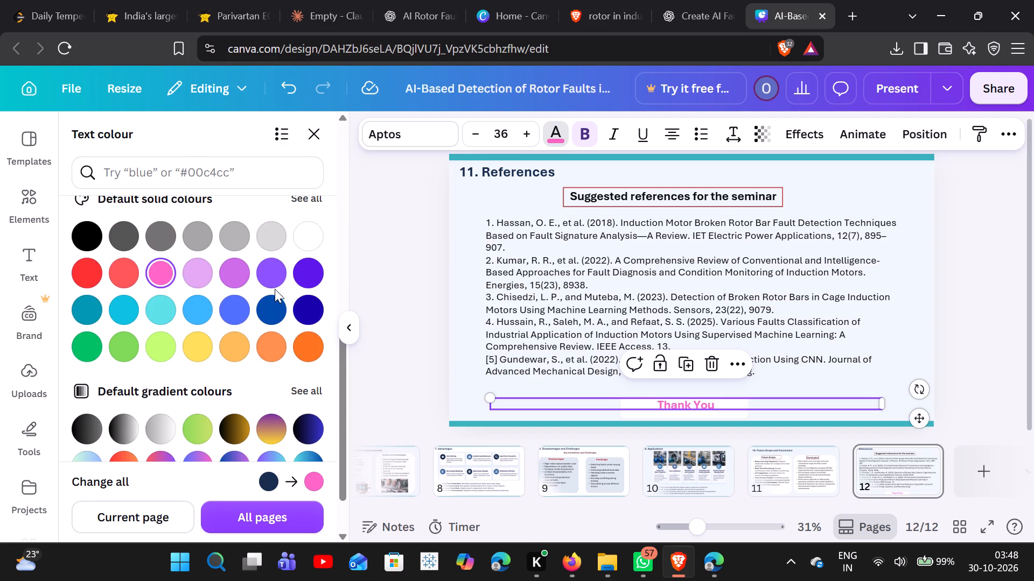
{"action": "left_click", "coordinate": [303, 268]}
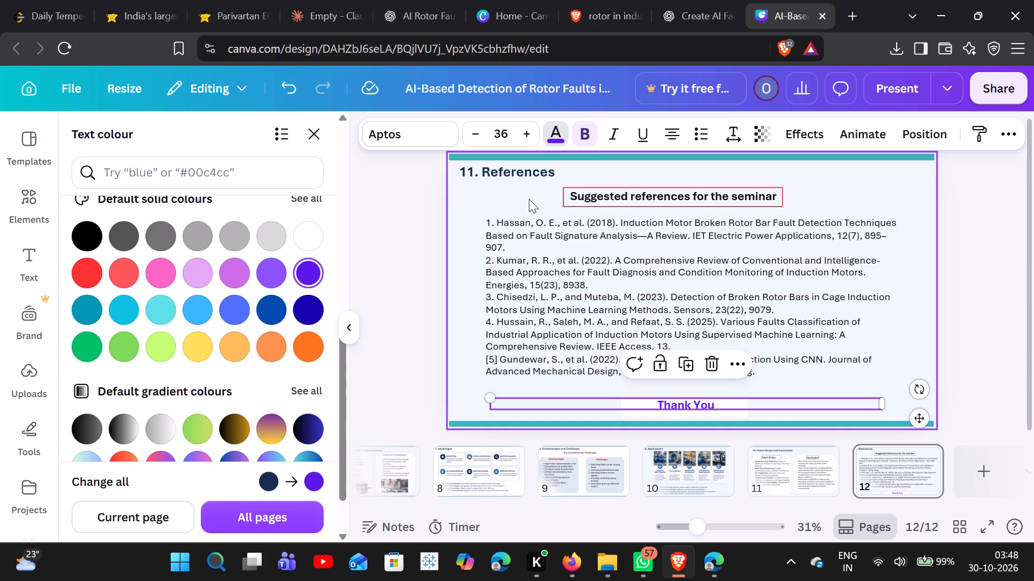
{"action": "left_click", "coordinate": [520, 194]}
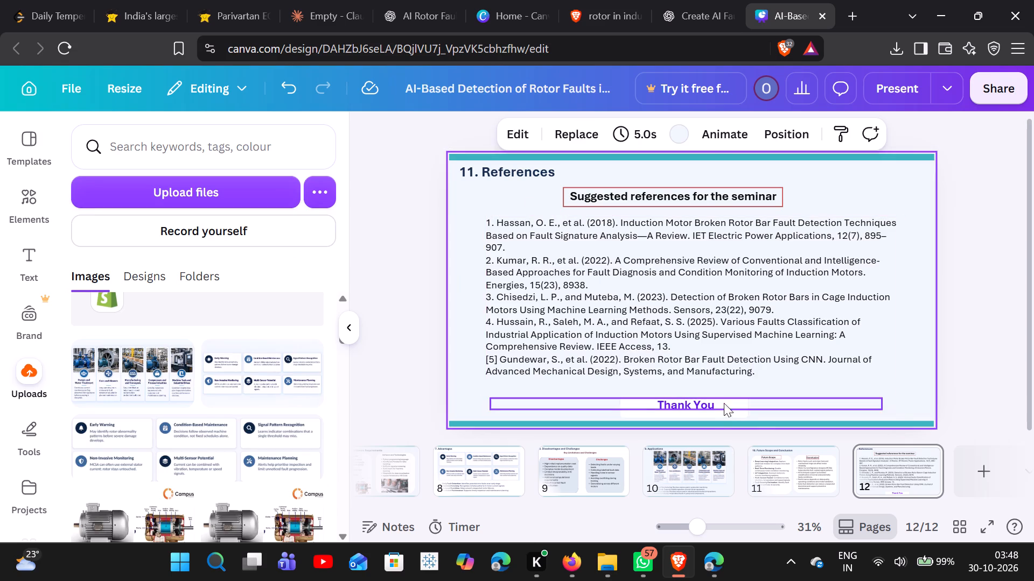
{"action": "left_click", "coordinate": [703, 407]}
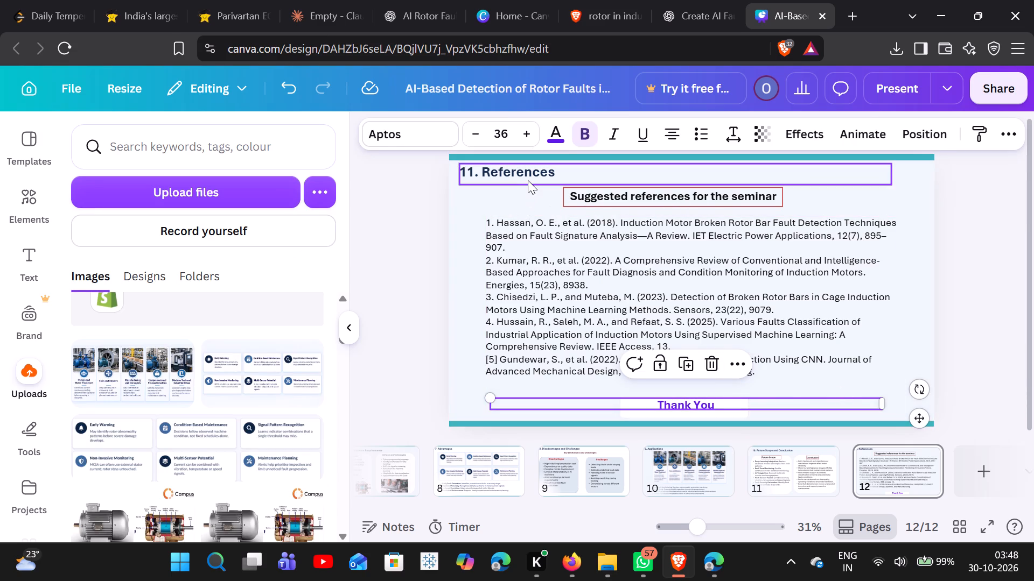
Set the background colour of the References slide to white.
{"action": "left_click", "coordinate": [488, 200]}
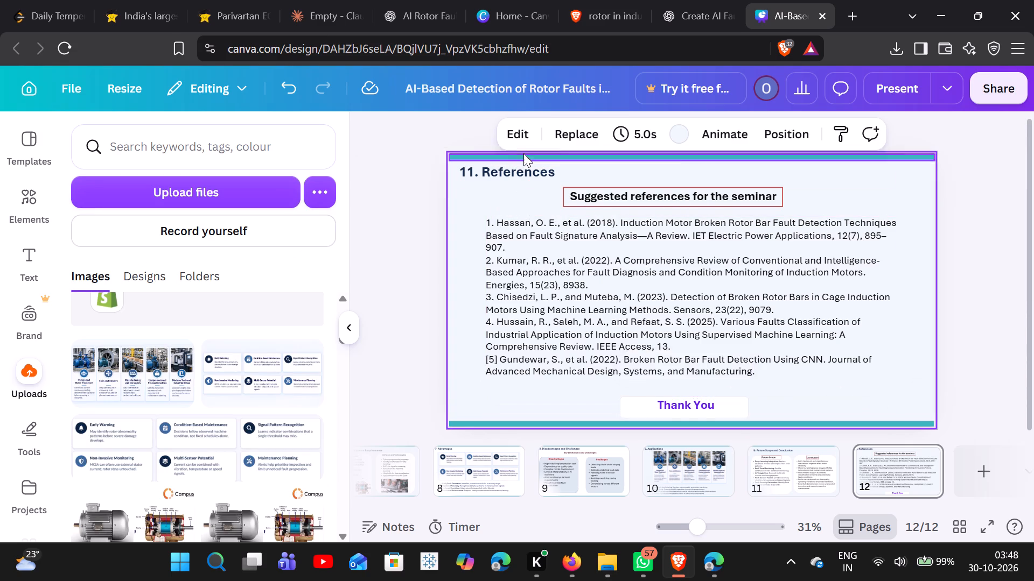
{"action": "left_click", "coordinate": [684, 134]}
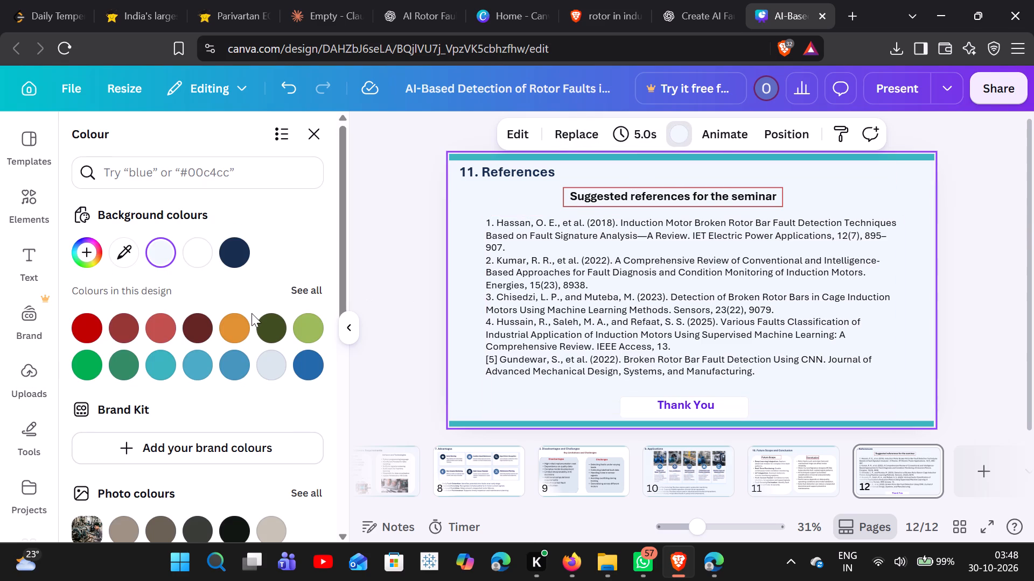
{"action": "left_click", "coordinate": [198, 254]}
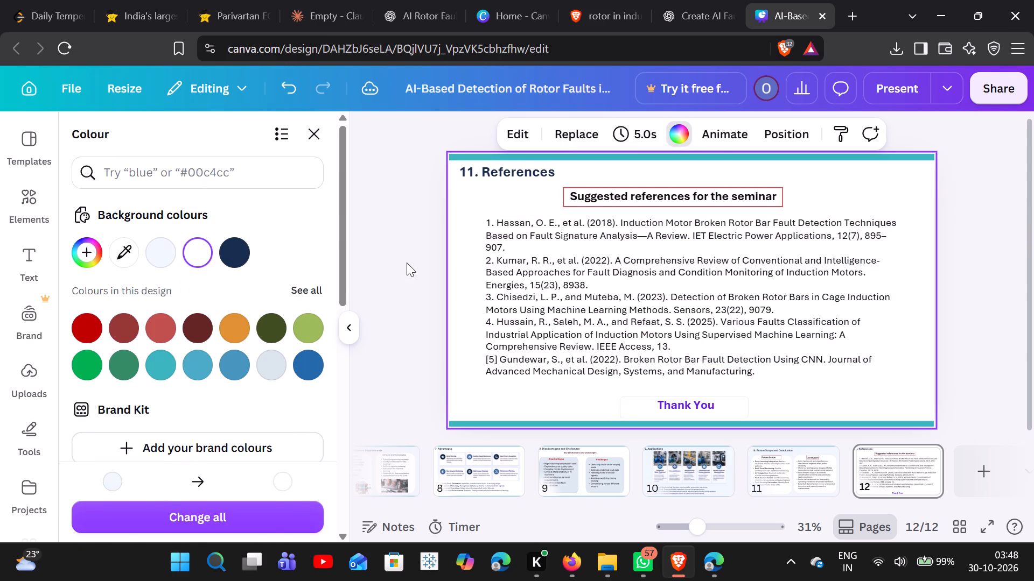
{"action": "left_click", "coordinate": [407, 262]}
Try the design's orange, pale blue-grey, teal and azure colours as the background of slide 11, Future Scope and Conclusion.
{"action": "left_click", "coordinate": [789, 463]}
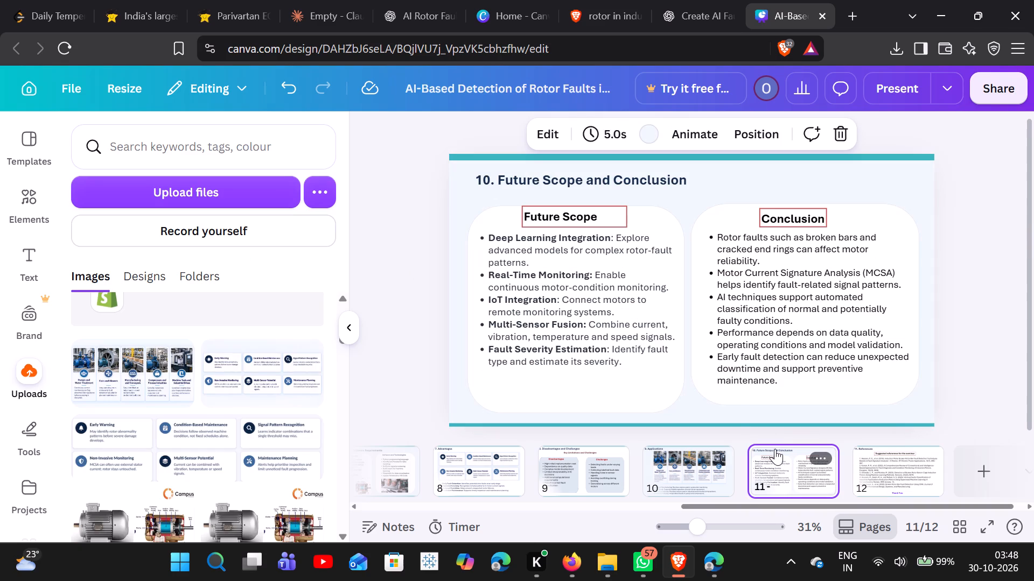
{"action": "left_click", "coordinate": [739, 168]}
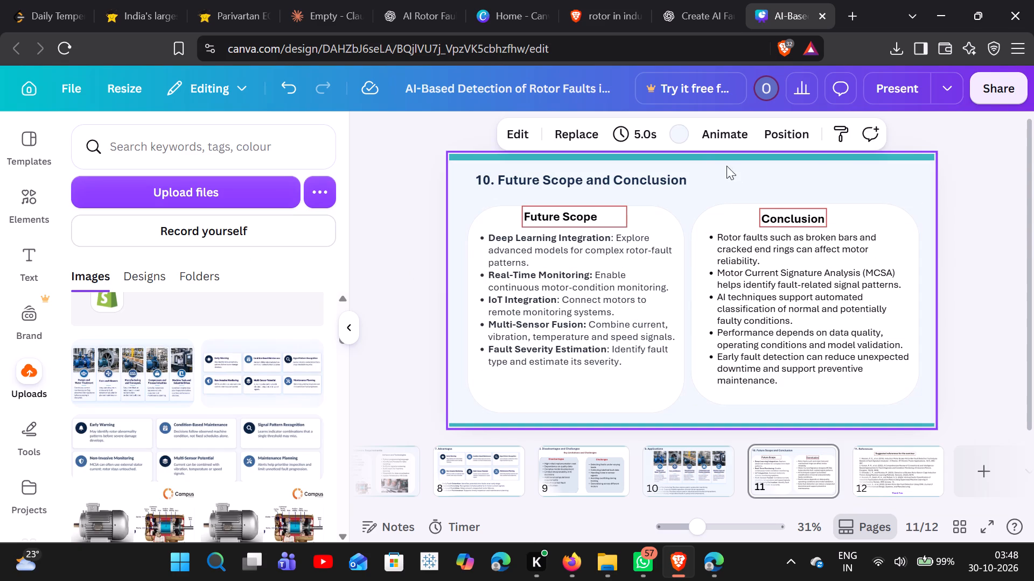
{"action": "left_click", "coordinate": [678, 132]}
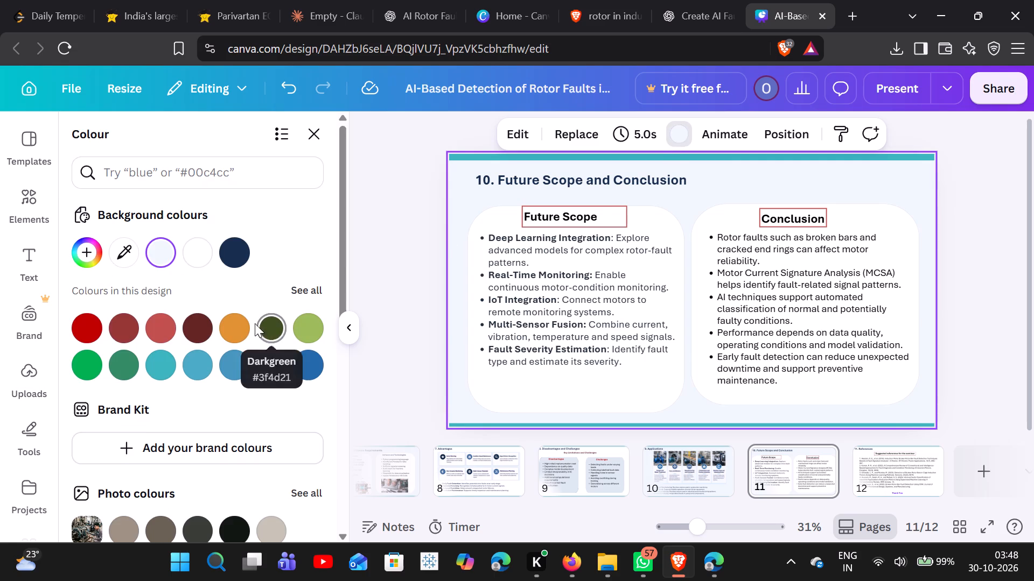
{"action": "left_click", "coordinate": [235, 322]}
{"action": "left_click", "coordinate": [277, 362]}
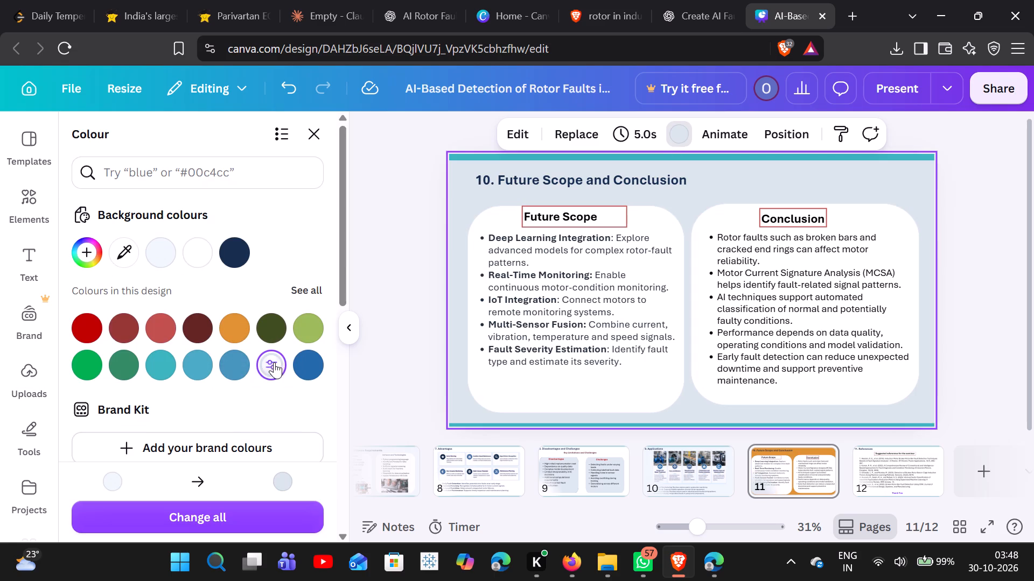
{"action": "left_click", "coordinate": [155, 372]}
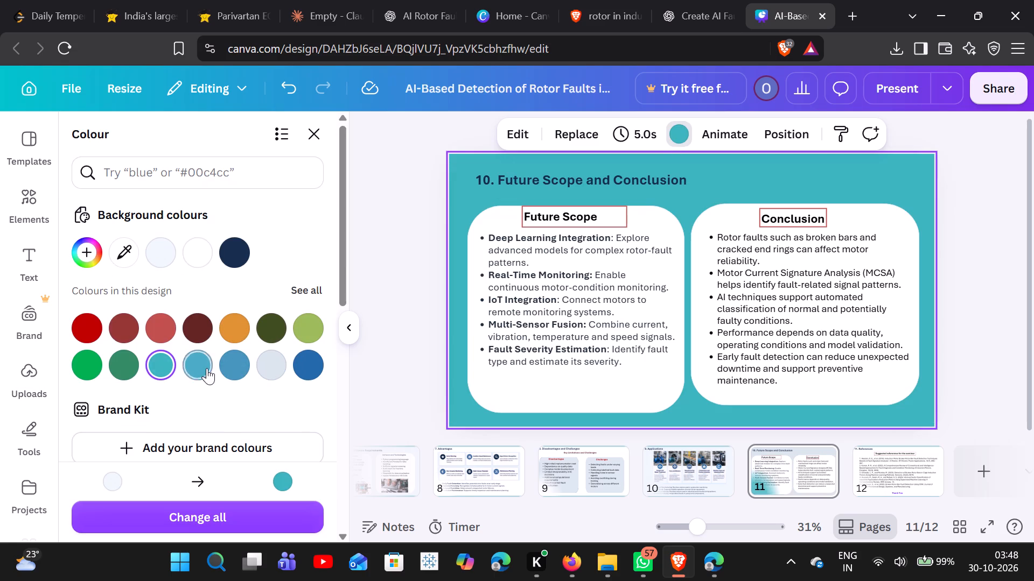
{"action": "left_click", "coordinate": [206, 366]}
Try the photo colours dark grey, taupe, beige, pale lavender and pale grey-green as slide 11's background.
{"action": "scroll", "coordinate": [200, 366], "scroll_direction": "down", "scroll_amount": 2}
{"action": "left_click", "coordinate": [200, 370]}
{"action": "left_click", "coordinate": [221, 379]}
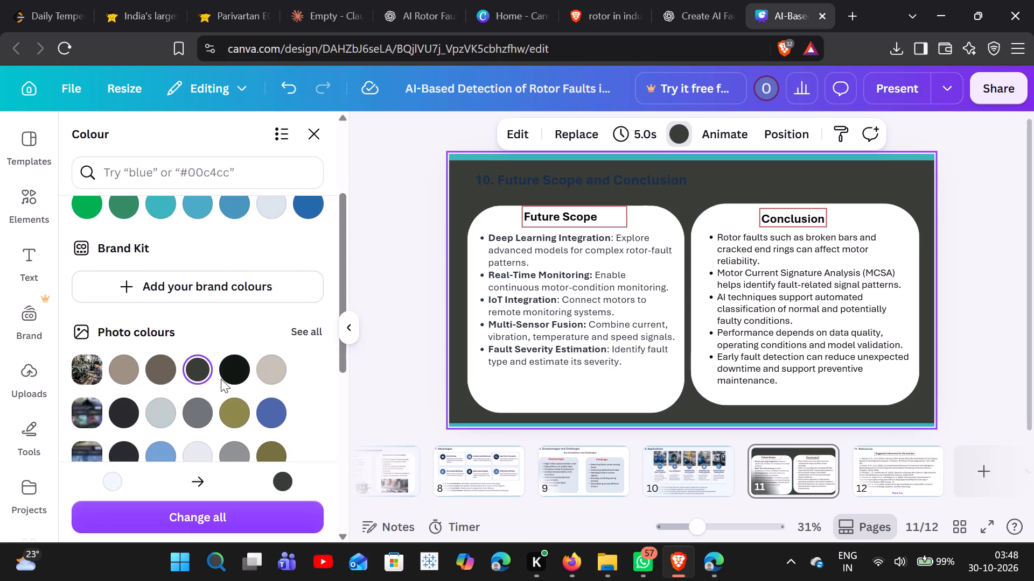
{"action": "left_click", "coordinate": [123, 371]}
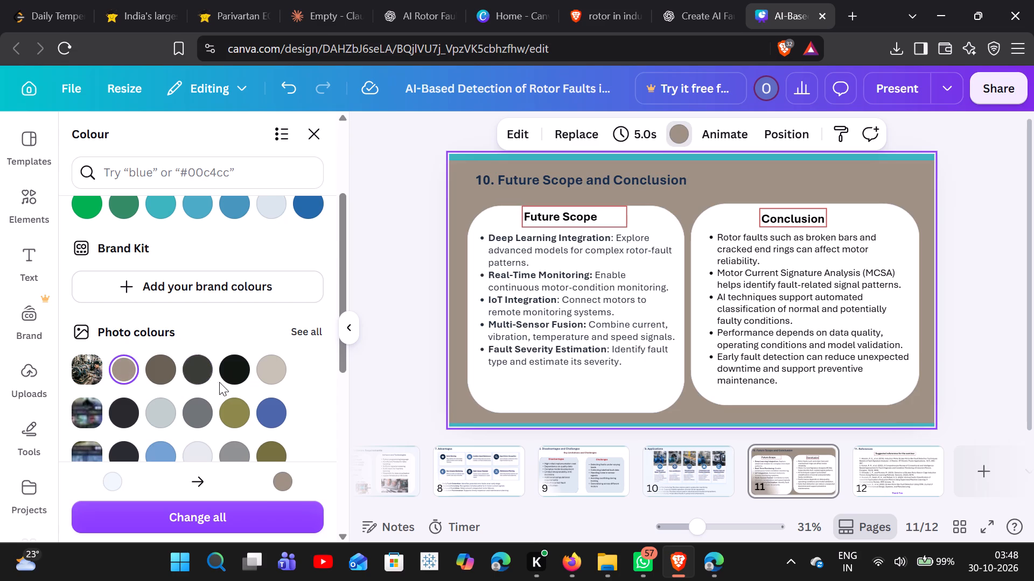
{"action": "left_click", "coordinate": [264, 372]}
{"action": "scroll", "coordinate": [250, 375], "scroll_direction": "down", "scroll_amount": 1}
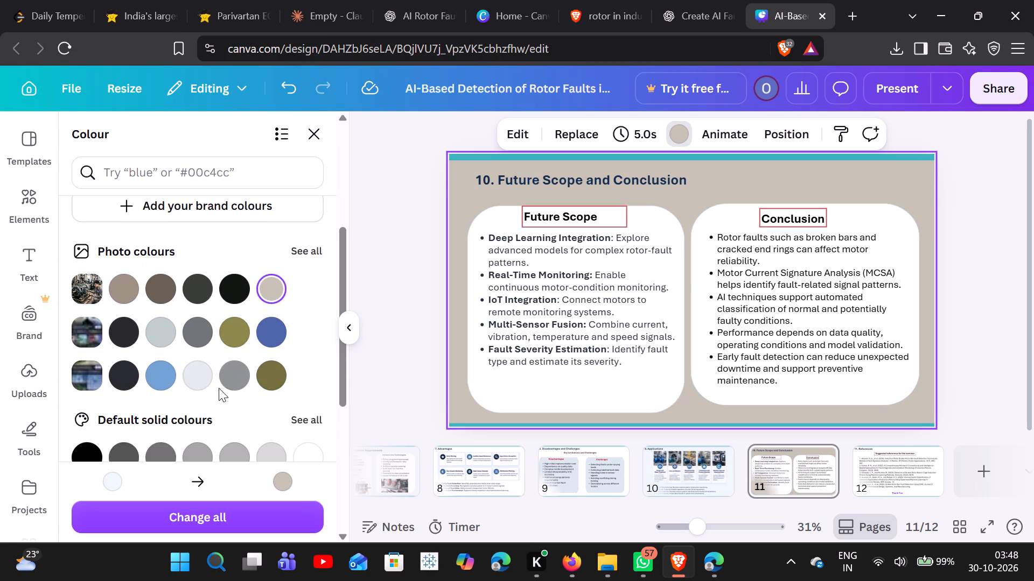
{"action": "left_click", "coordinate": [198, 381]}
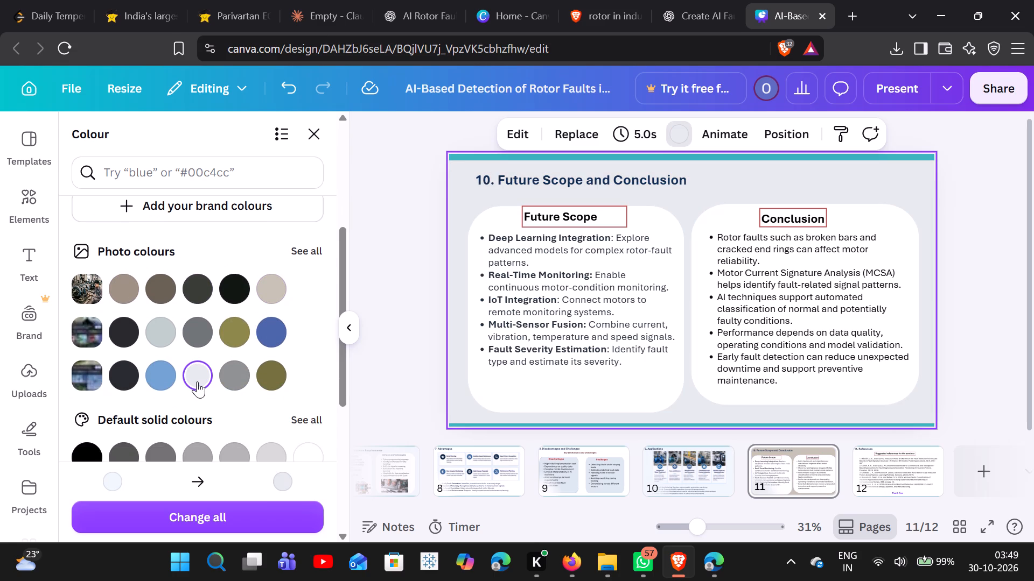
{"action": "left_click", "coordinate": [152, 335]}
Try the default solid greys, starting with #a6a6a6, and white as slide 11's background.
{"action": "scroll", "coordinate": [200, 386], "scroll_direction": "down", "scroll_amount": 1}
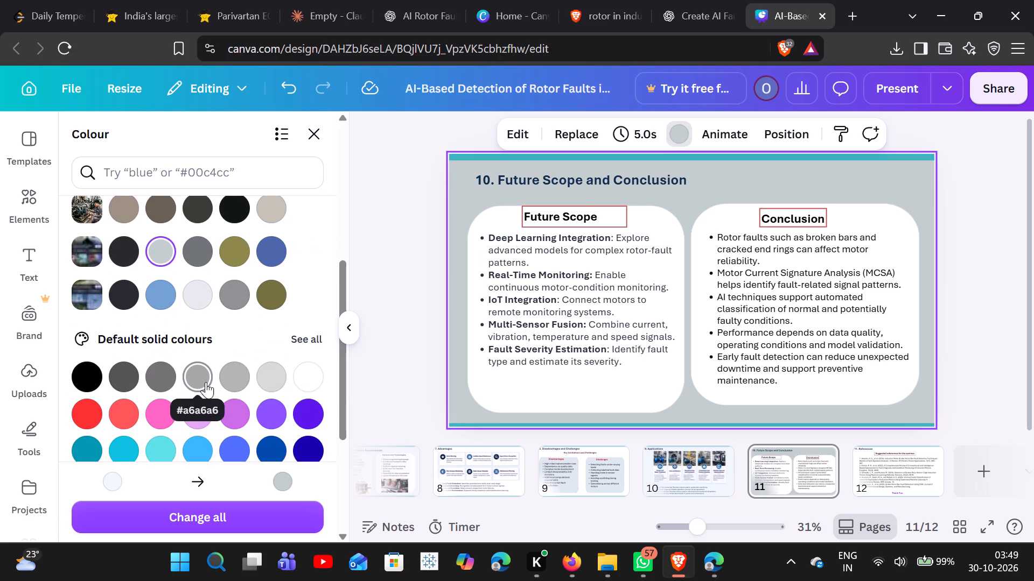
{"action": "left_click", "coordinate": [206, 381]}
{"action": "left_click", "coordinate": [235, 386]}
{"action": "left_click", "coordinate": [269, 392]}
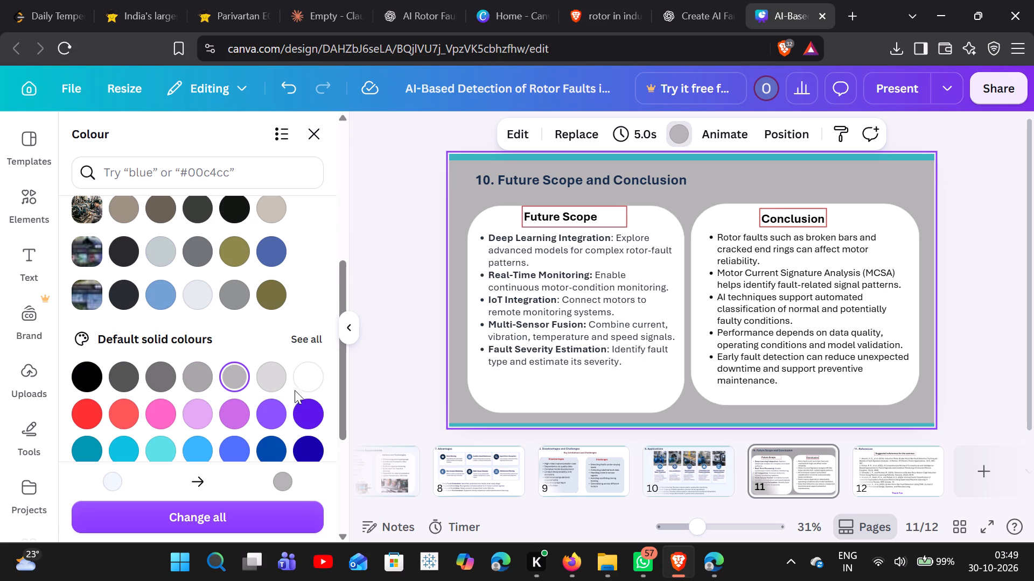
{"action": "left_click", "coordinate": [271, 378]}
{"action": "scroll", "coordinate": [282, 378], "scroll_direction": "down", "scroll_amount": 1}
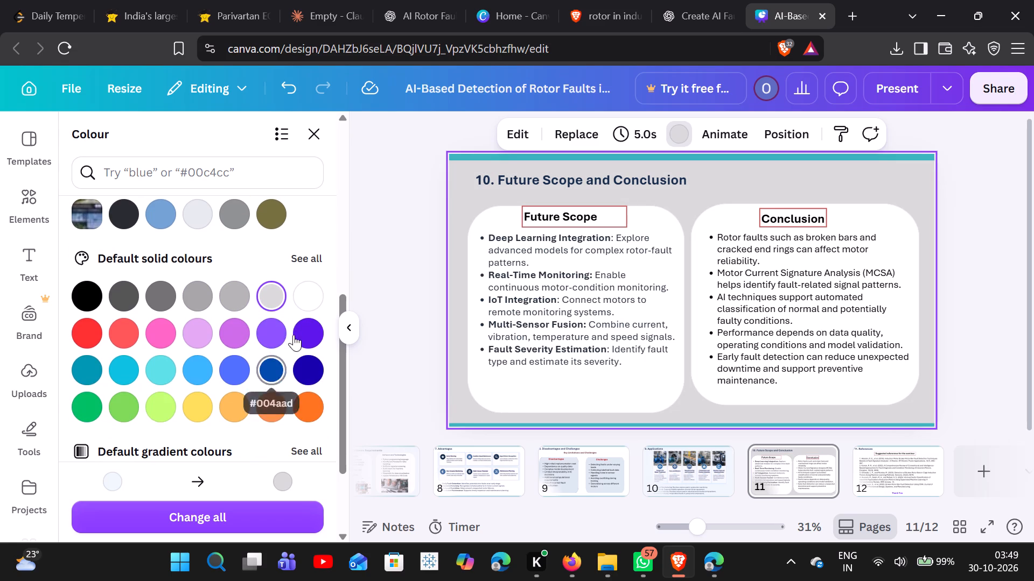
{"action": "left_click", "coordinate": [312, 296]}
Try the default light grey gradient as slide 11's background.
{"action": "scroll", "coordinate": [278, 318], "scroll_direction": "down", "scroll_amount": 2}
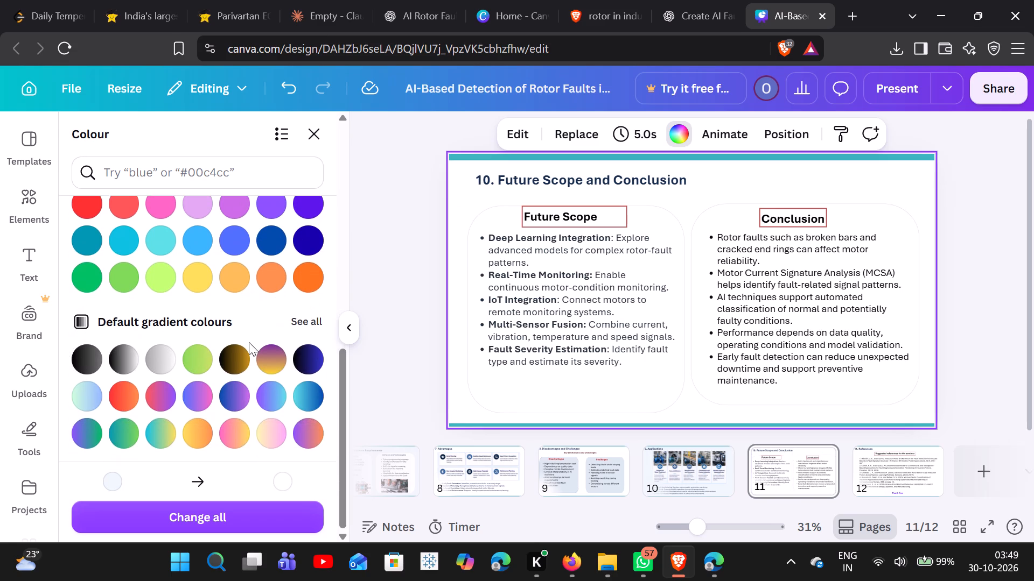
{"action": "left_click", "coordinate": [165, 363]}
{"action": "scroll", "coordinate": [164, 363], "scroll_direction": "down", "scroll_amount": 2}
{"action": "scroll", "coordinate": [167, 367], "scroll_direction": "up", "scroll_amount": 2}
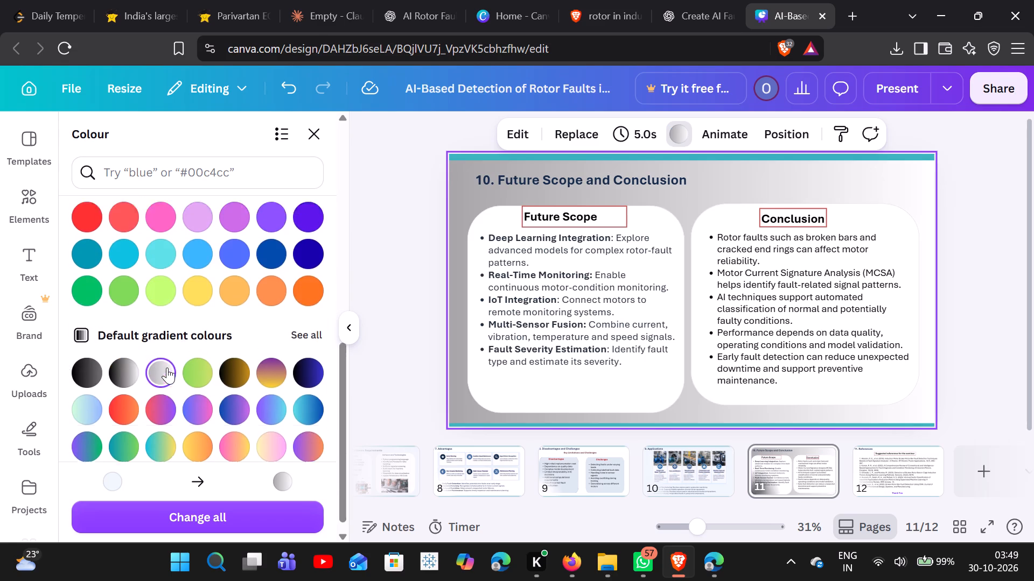
Set slide 11's background to the pale blue from the background colours.
{"action": "scroll", "coordinate": [167, 367], "scroll_direction": "up", "scroll_amount": 4}
{"action": "left_click", "coordinate": [191, 210]}
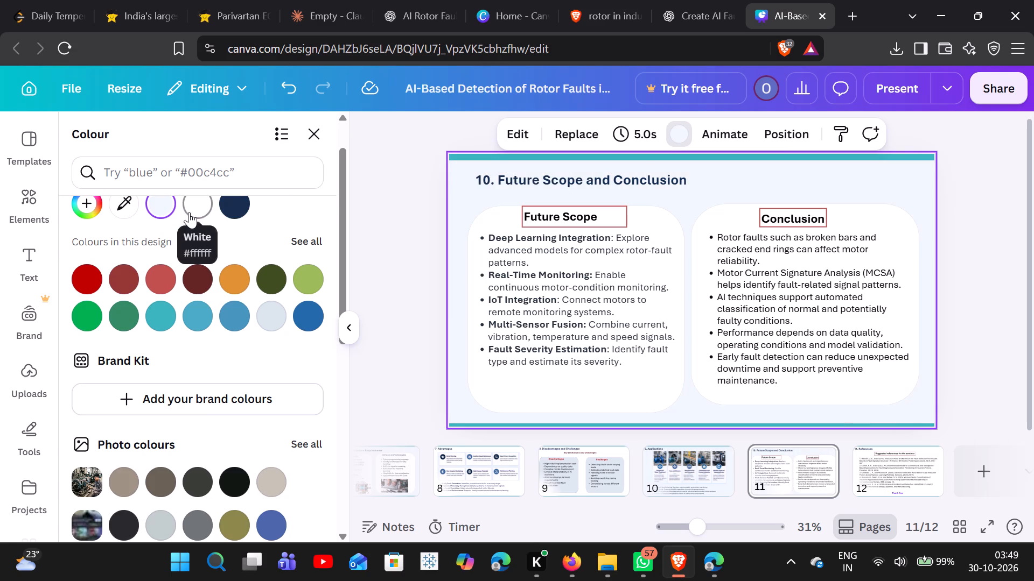
{"action": "left_click", "coordinate": [276, 238]}
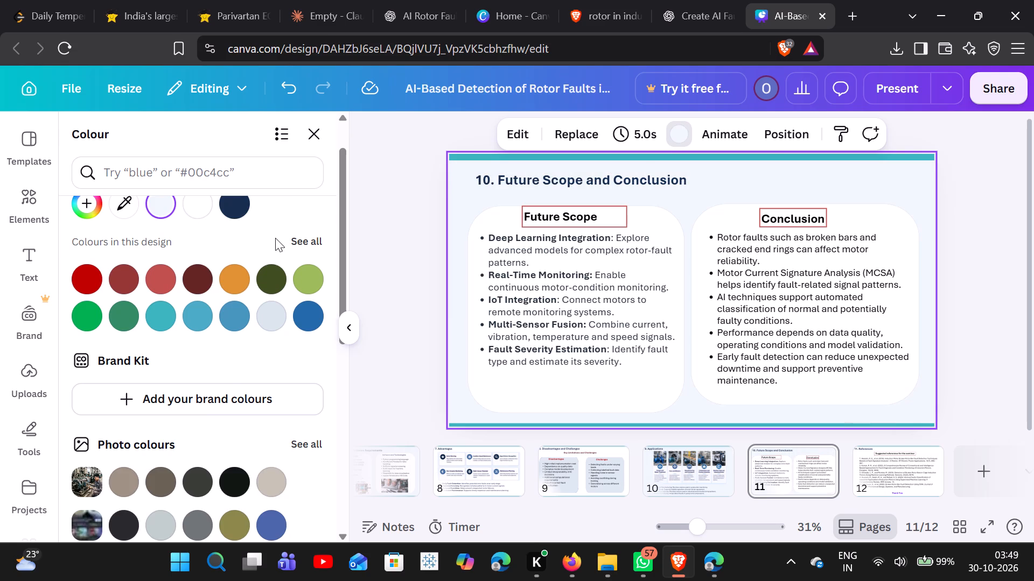
{"action": "scroll", "coordinate": [222, 375], "scroll_direction": "up", "scroll_amount": 1}
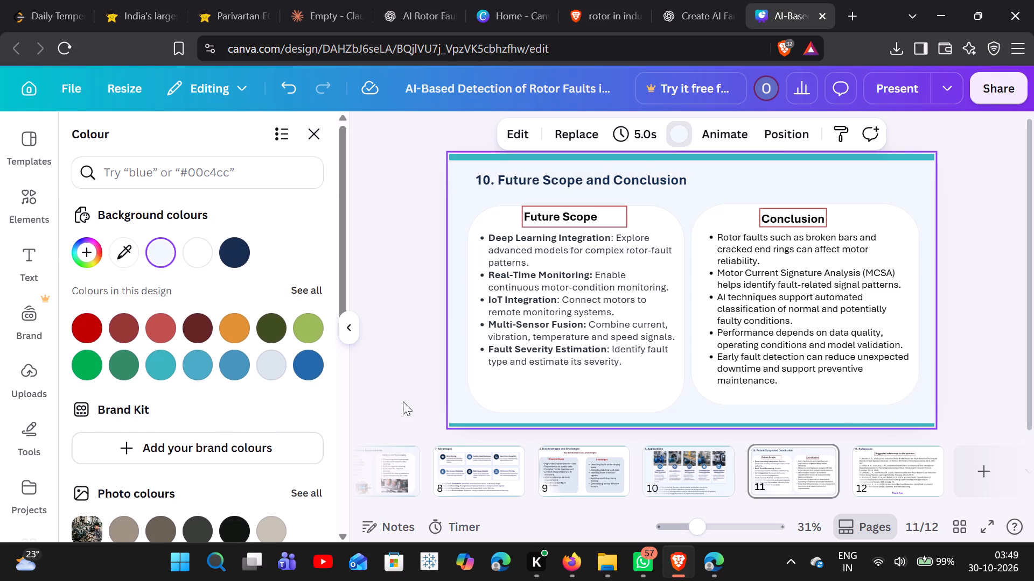
Set the background colour of slide 10, Applications, to white.
{"action": "left_click", "coordinate": [655, 469]}
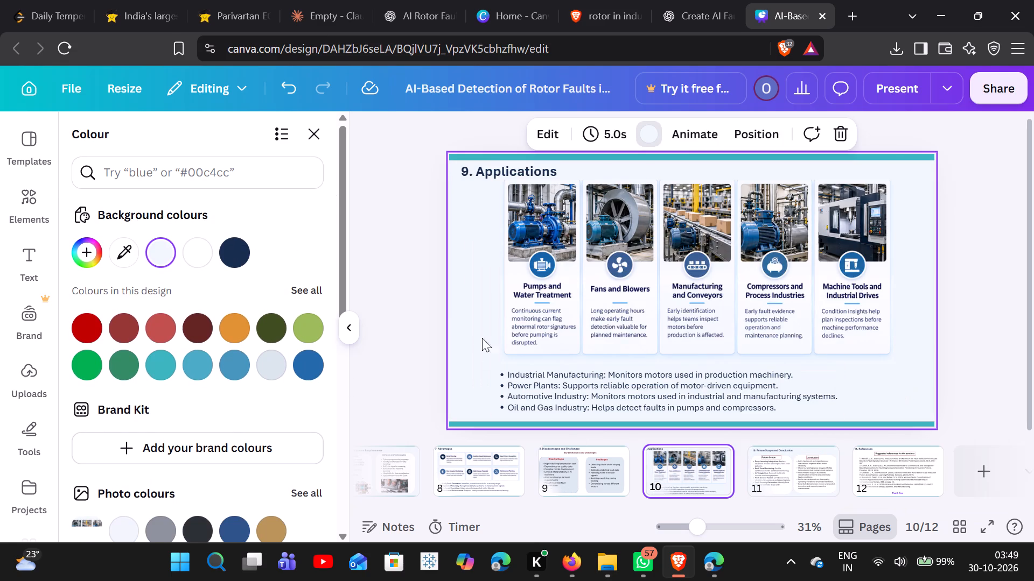
{"action": "left_click", "coordinate": [473, 309]}
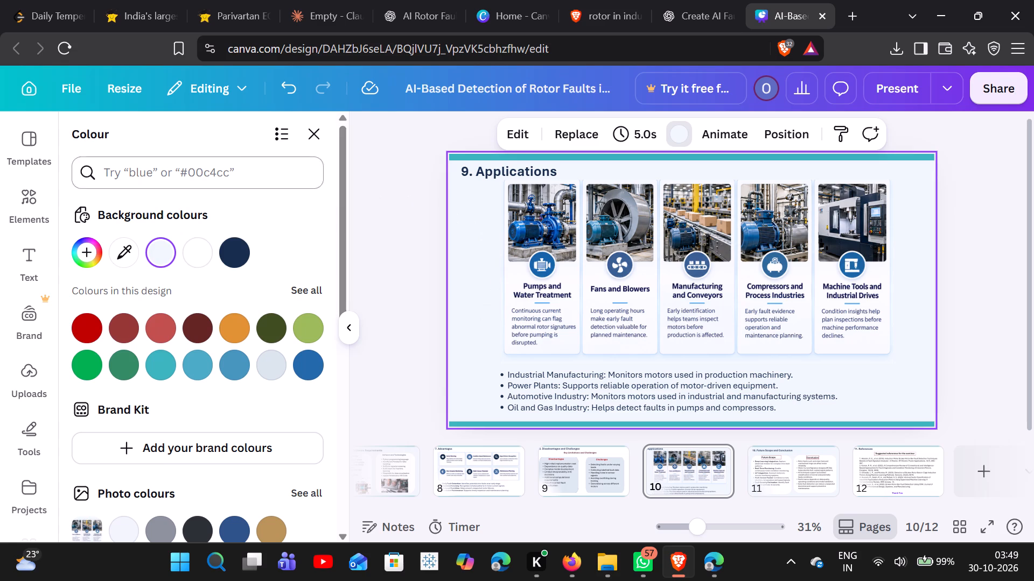
{"action": "left_click", "coordinate": [191, 258]}
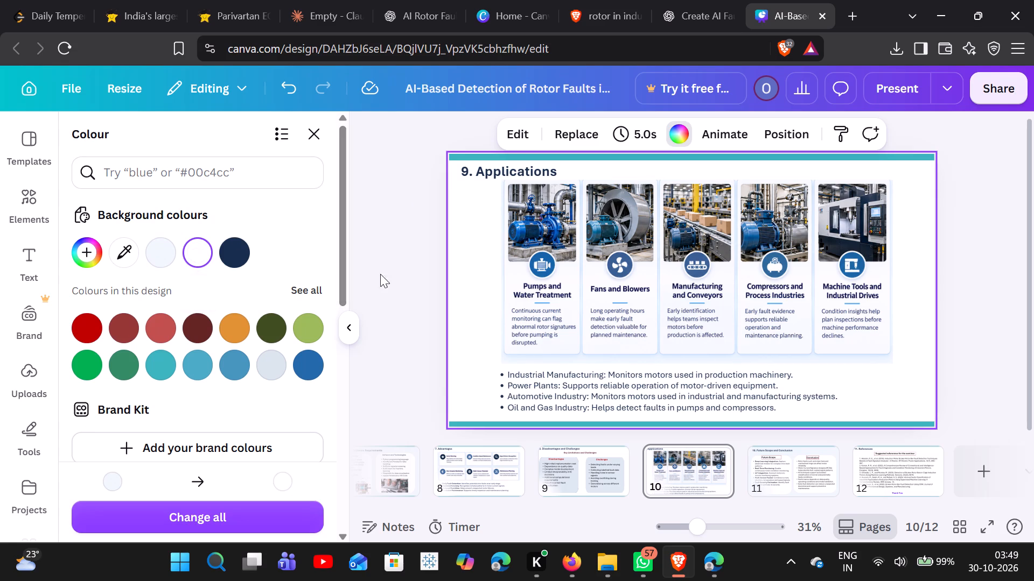
{"action": "left_click", "coordinate": [394, 264]}
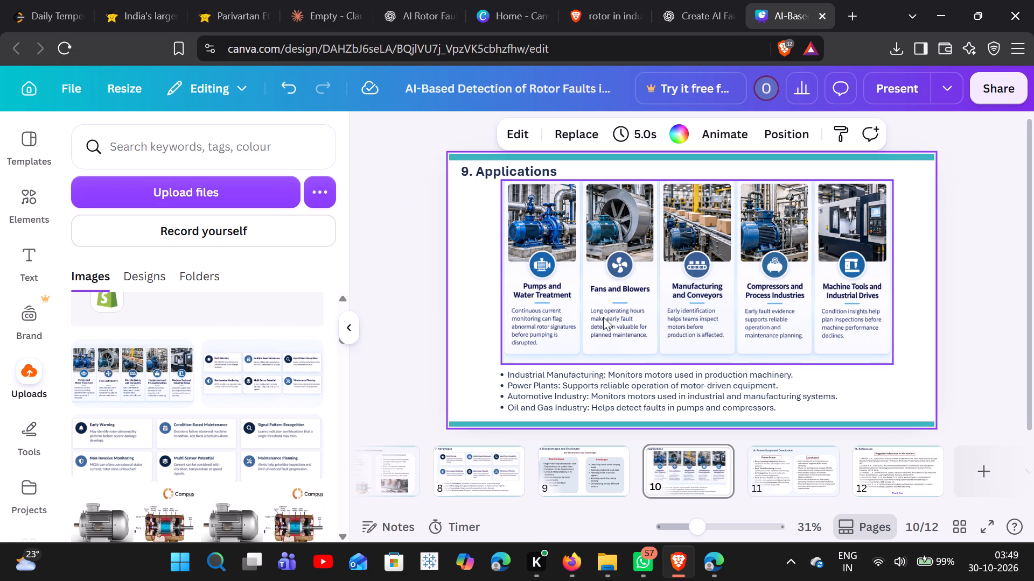
Crop a thin strip off the lower edge of the five-card applications image on slide 10.
{"action": "left_click", "coordinate": [646, 324]}
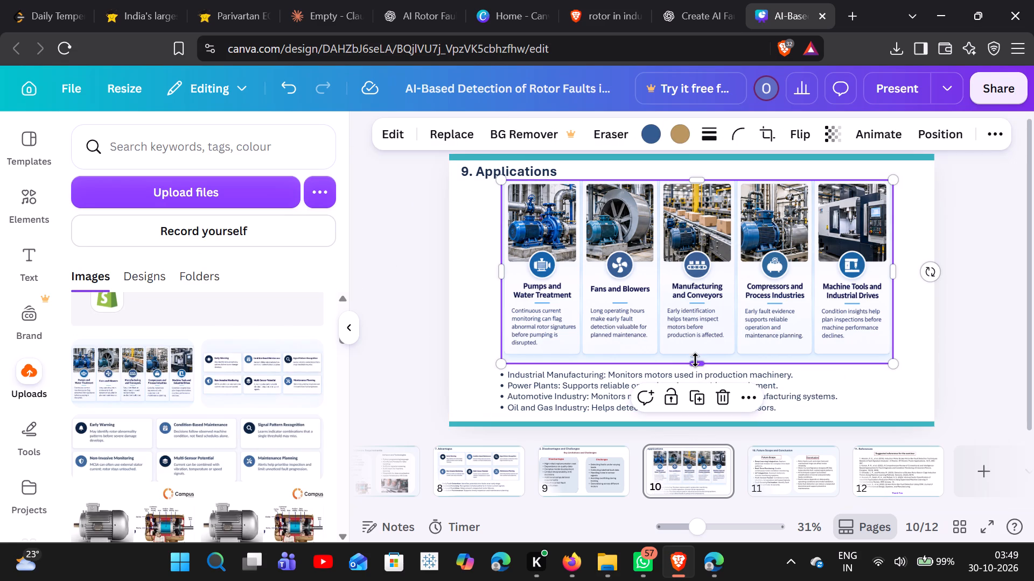
{"action": "left_click_drag", "start_coordinate": [695, 360], "coordinate": [697, 352]}
{"action": "left_click", "coordinate": [885, 371]}
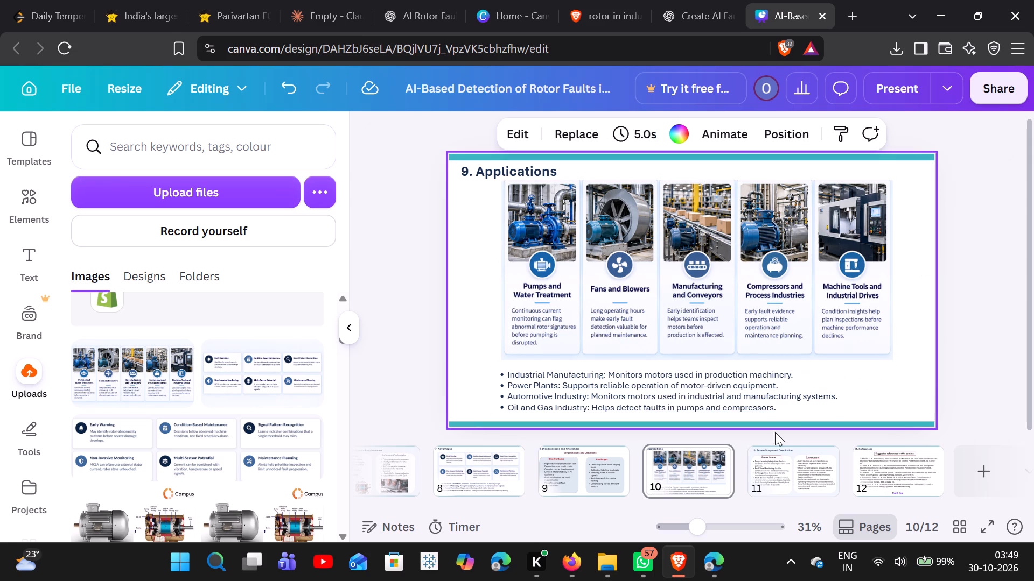
Review slides 9 back to 5, from Disadvantages and Challenges to Working Principle, for background and layout consistency.
{"action": "left_click", "coordinate": [591, 477]}
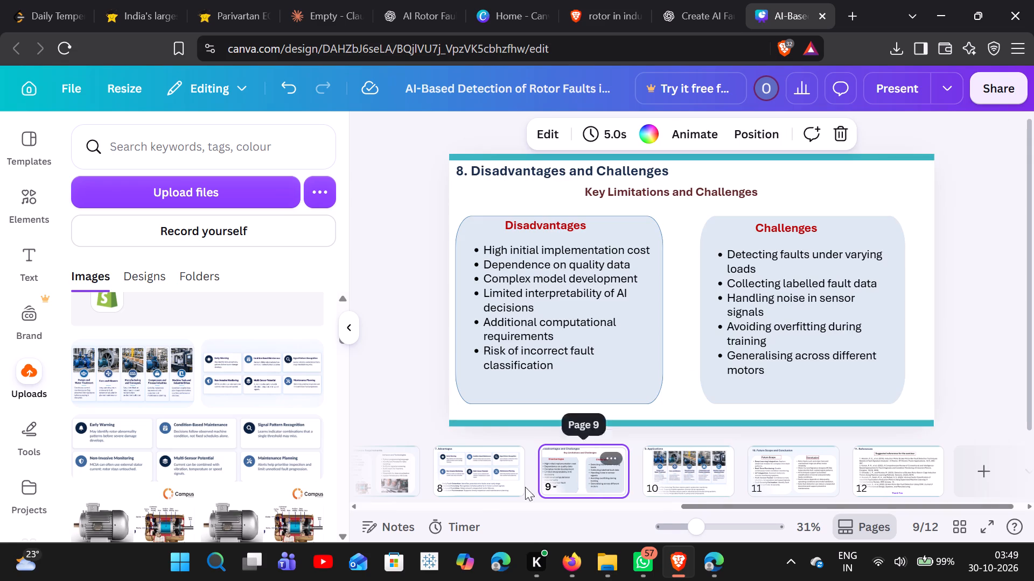
{"action": "left_click", "coordinate": [488, 484]}
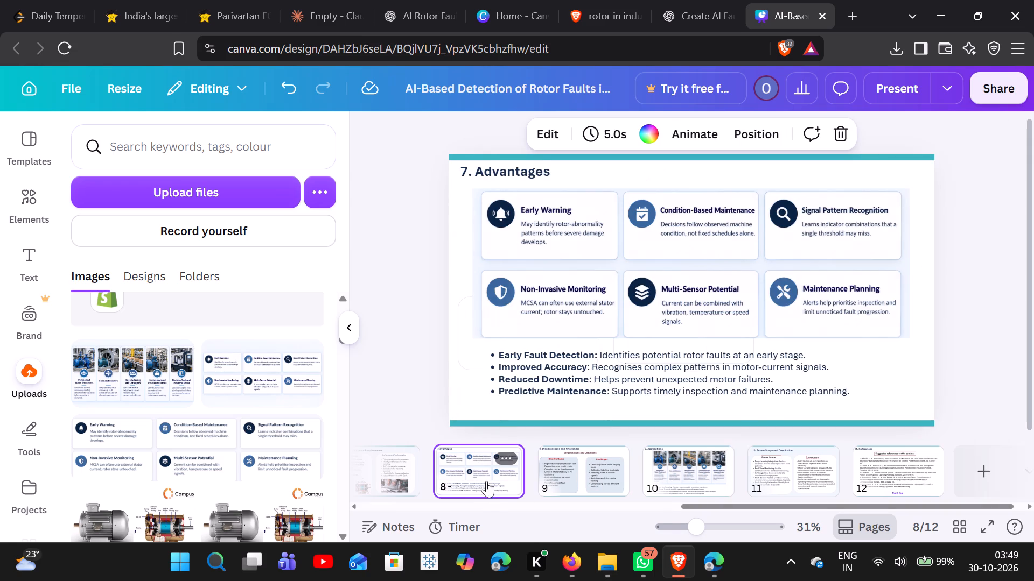
{"action": "left_click", "coordinate": [392, 470]}
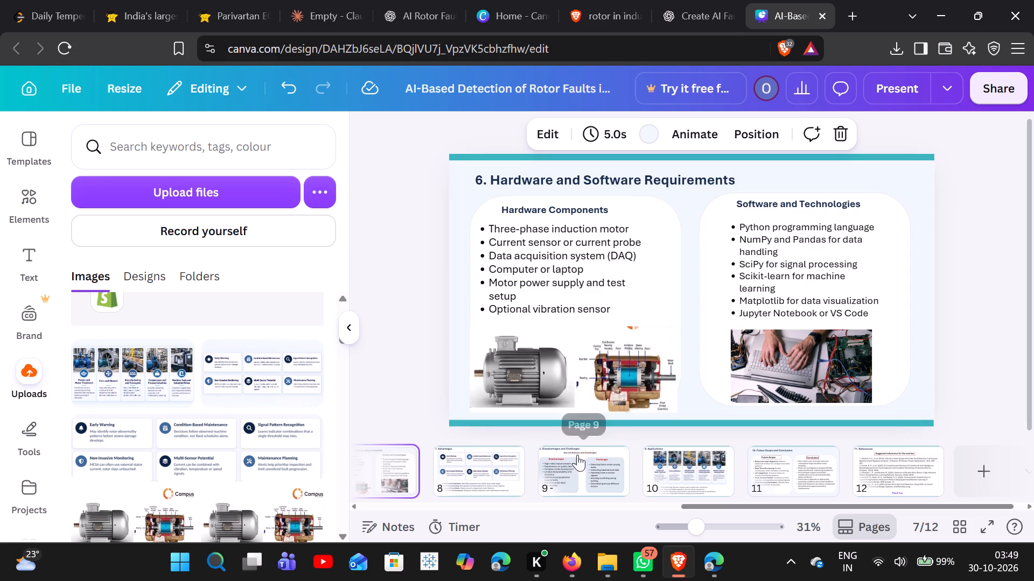
{"action": "scroll", "coordinate": [549, 463], "scroll_direction": "right", "scroll_amount": 3}
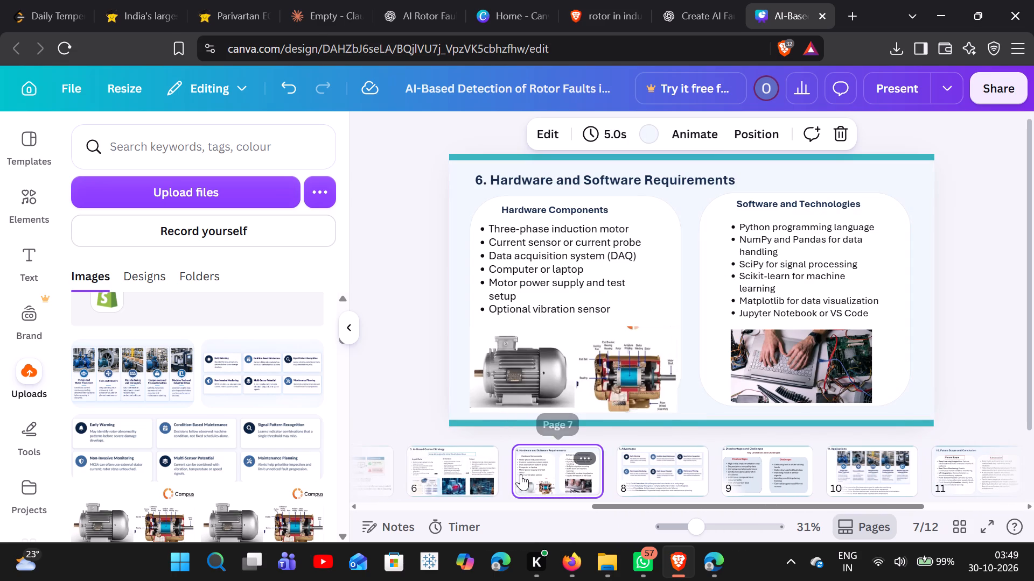
{"action": "left_click", "coordinate": [462, 193]}
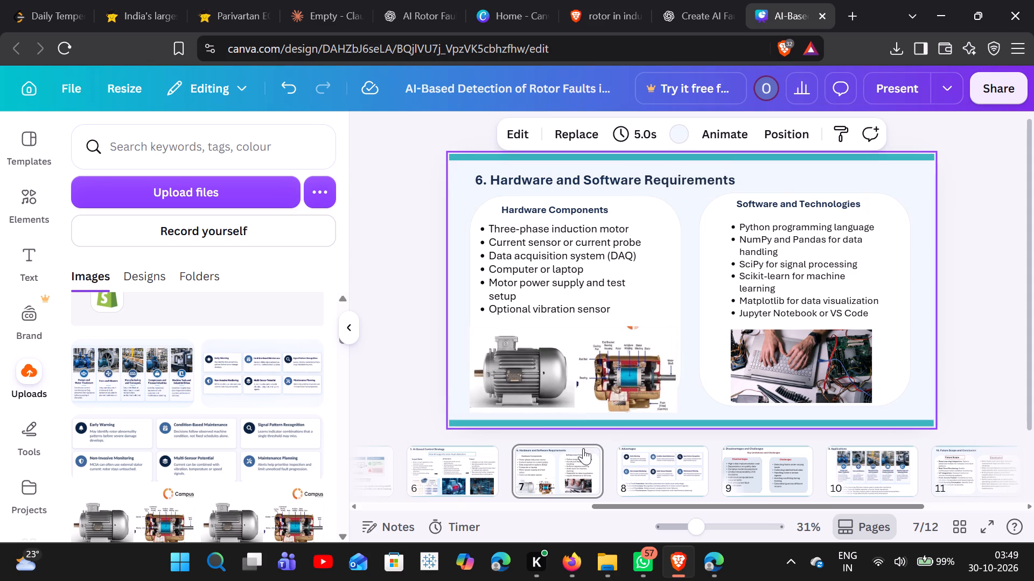
{"action": "scroll", "coordinate": [504, 478], "scroll_direction": "right", "scroll_amount": 1}
{"action": "left_click", "coordinate": [504, 478]}
{"action": "scroll", "coordinate": [502, 477], "scroll_direction": "right", "scroll_amount": 1}
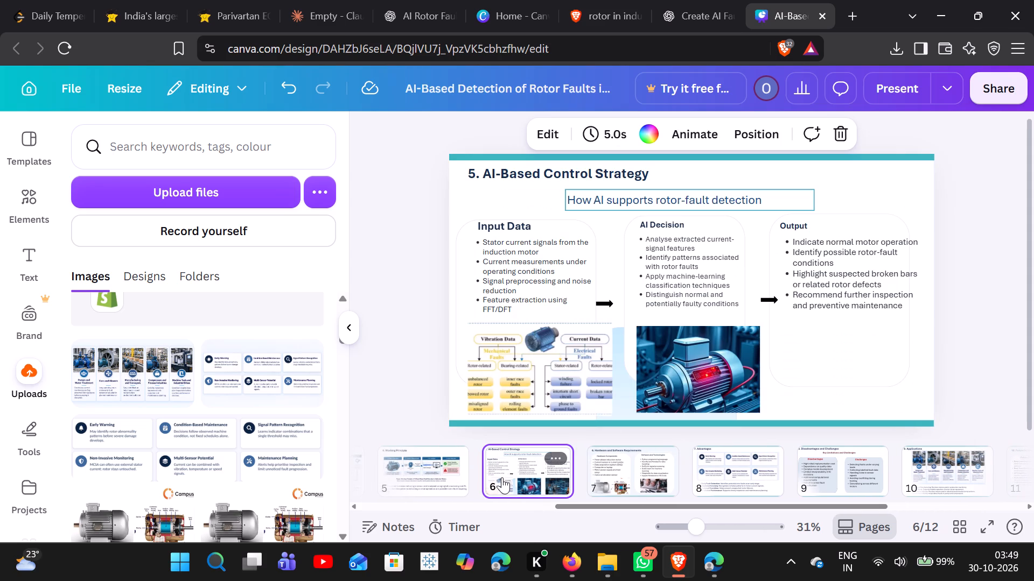
{"action": "scroll", "coordinate": [502, 477], "scroll_direction": "right", "scroll_amount": 1}
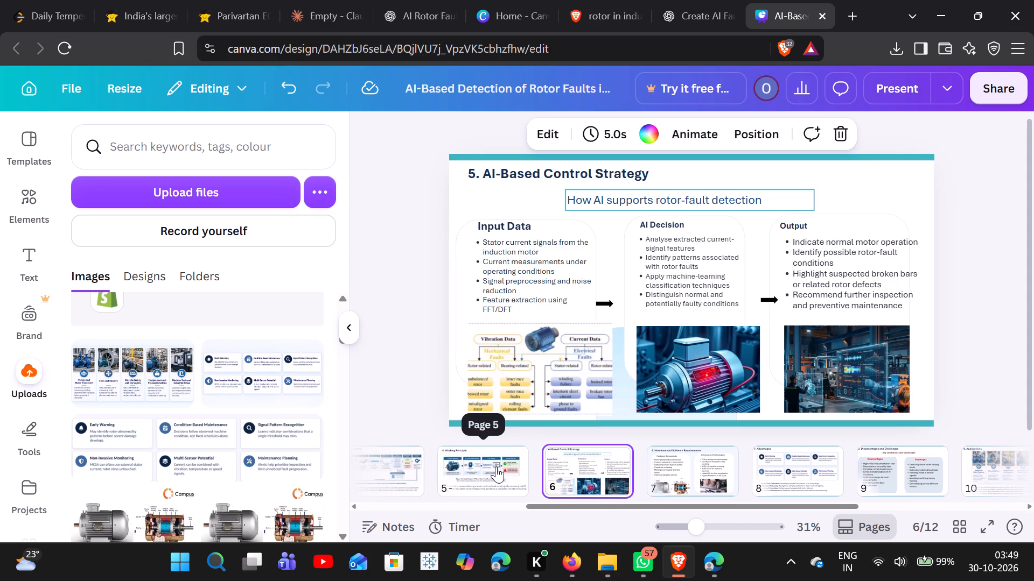
{"action": "left_click", "coordinate": [498, 466]}
{"action": "scroll", "coordinate": [498, 466], "scroll_direction": "right", "scroll_amount": 1}
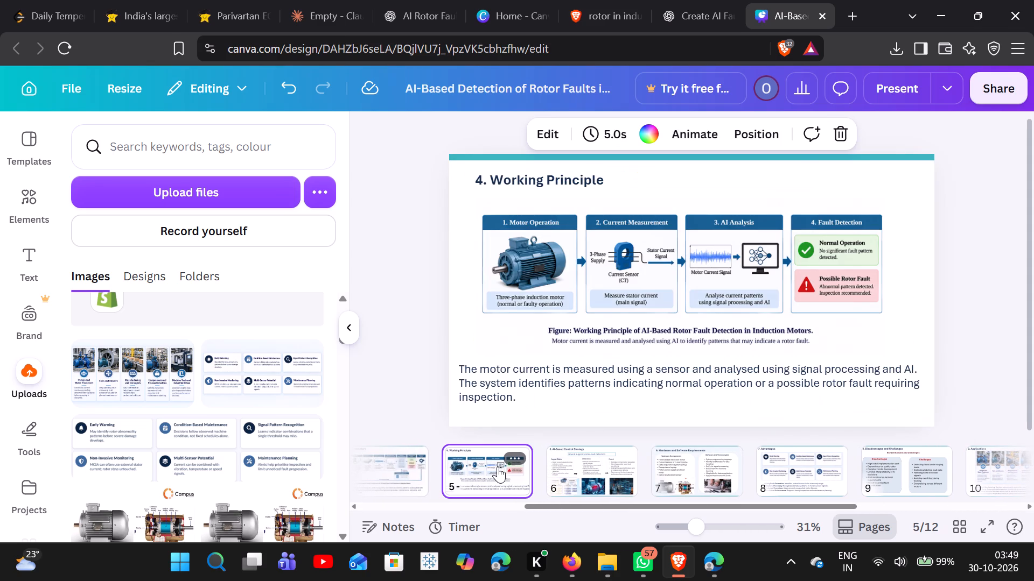
{"action": "scroll", "coordinate": [498, 466], "scroll_direction": "right", "scroll_amount": 1}
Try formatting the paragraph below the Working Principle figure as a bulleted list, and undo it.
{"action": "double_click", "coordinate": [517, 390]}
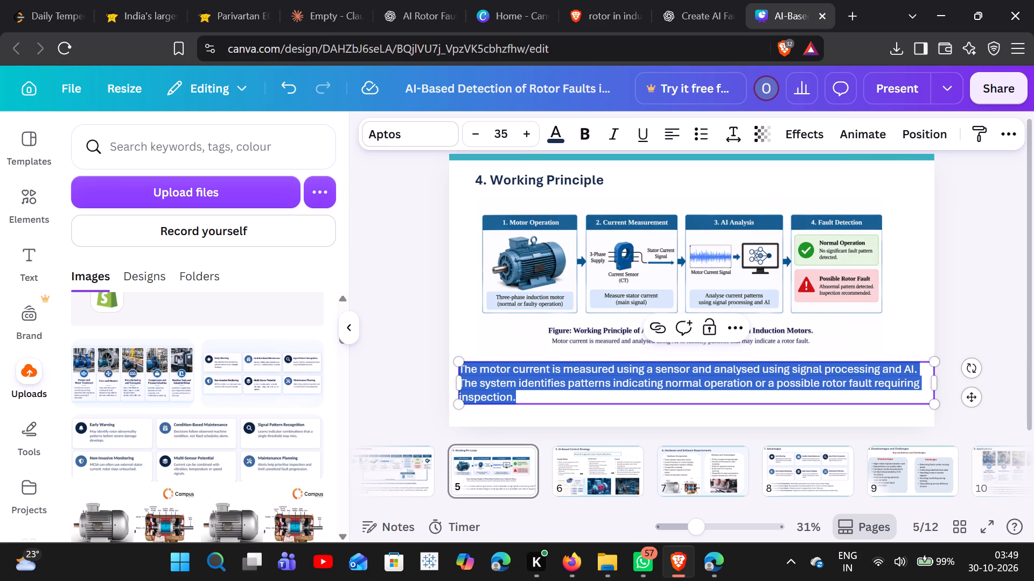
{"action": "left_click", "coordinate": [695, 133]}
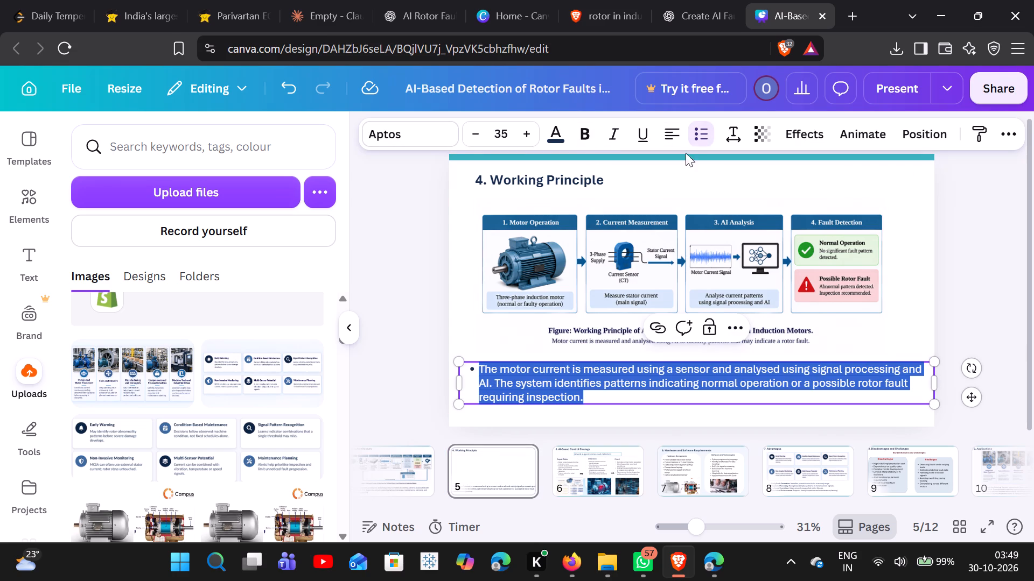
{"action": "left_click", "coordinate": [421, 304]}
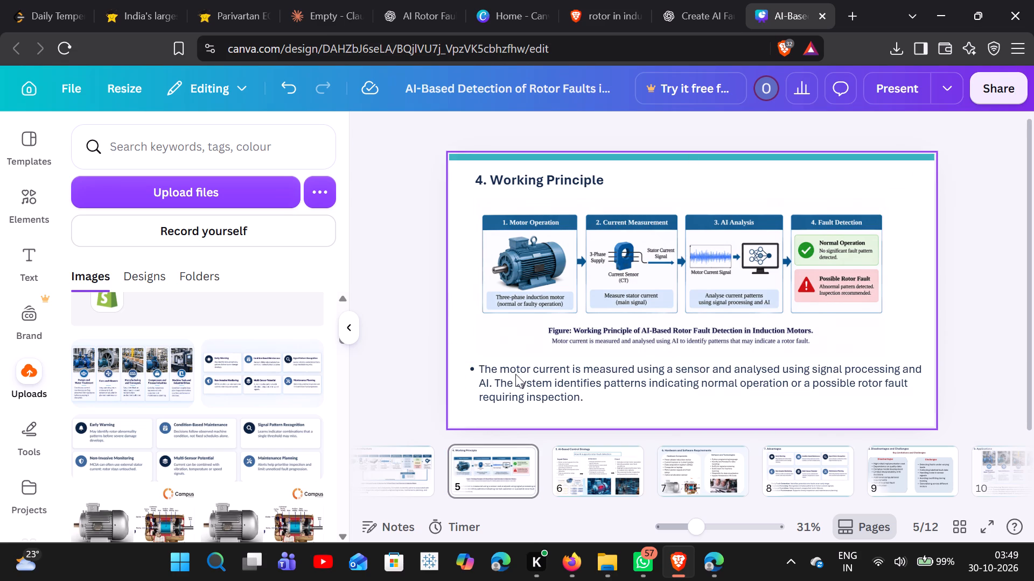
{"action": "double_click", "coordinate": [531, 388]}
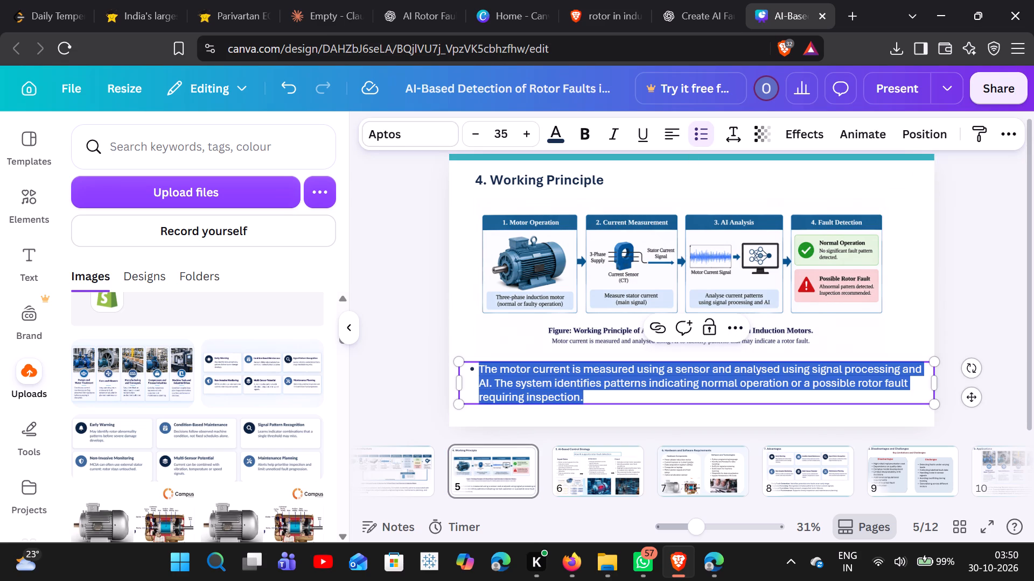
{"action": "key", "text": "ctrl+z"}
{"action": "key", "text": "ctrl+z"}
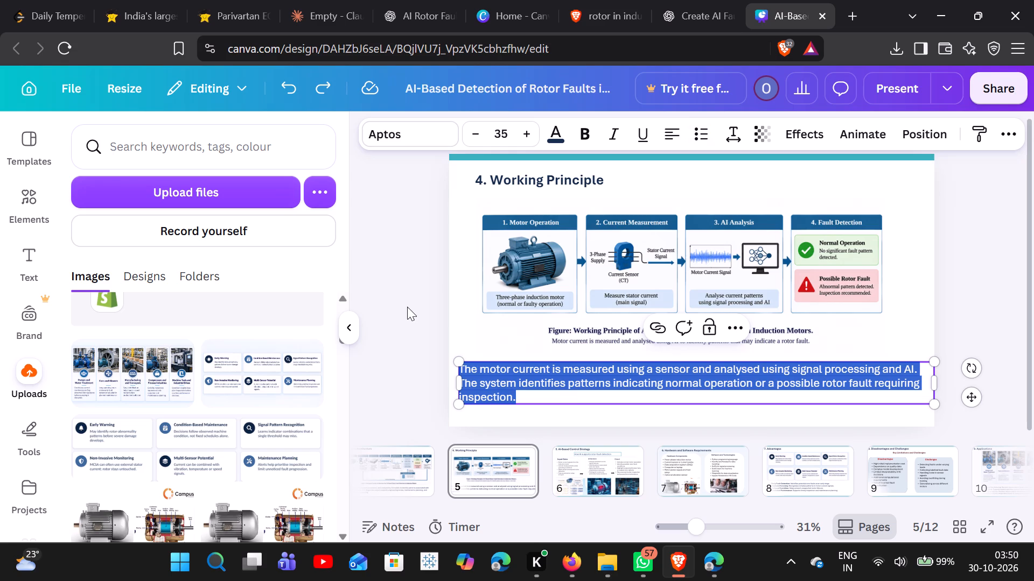
Set the font size of the paragraph below the Working Principle figure to 34.
{"action": "left_click", "coordinate": [474, 133]}
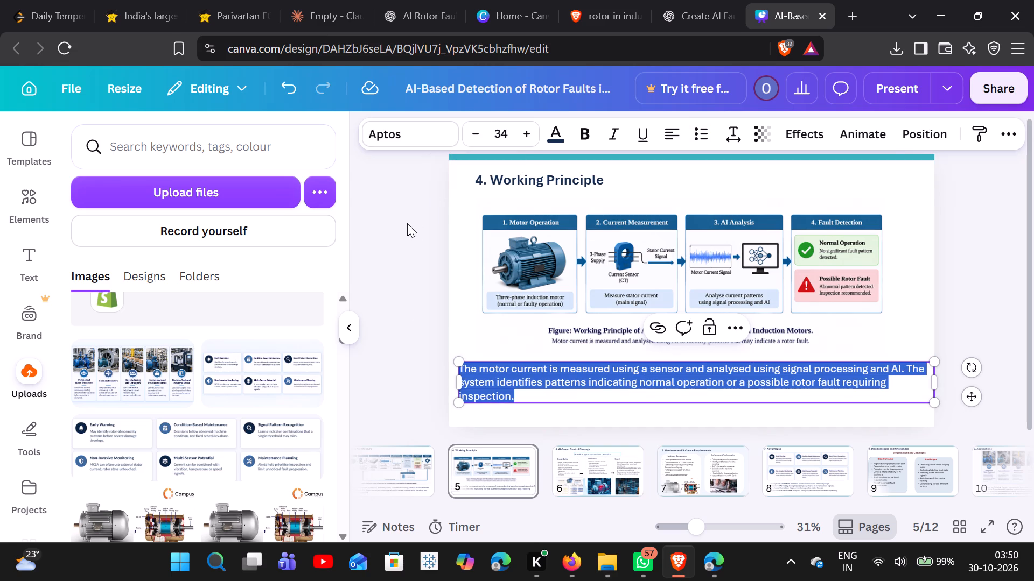
{"action": "left_click", "coordinate": [378, 230]}
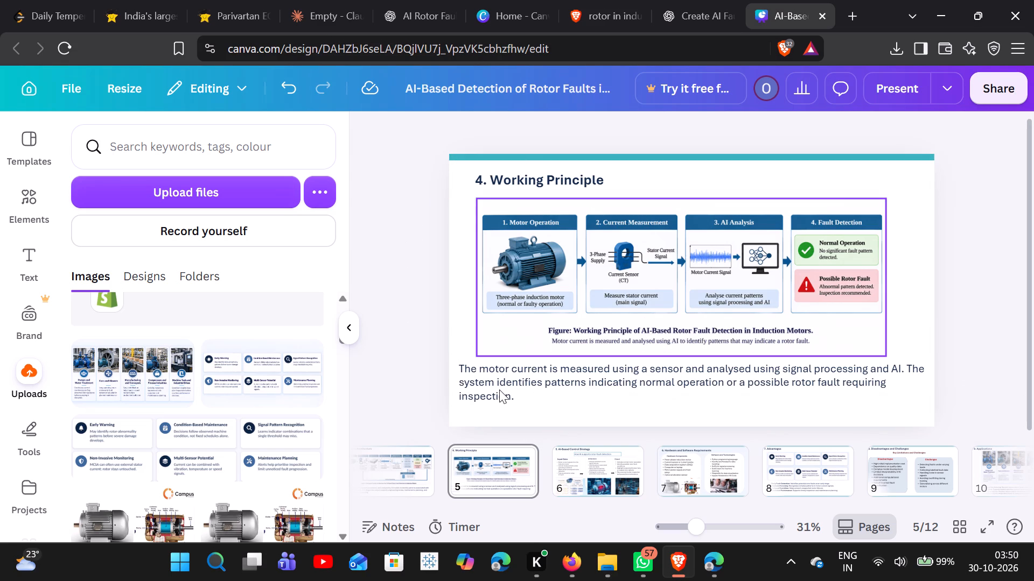
Shift the Working Principle paragraph slightly right and narrow its text box to leave a margin at the slide's right edge.
{"action": "left_click_drag", "start_coordinate": [499, 388], "coordinate": [509, 389]}
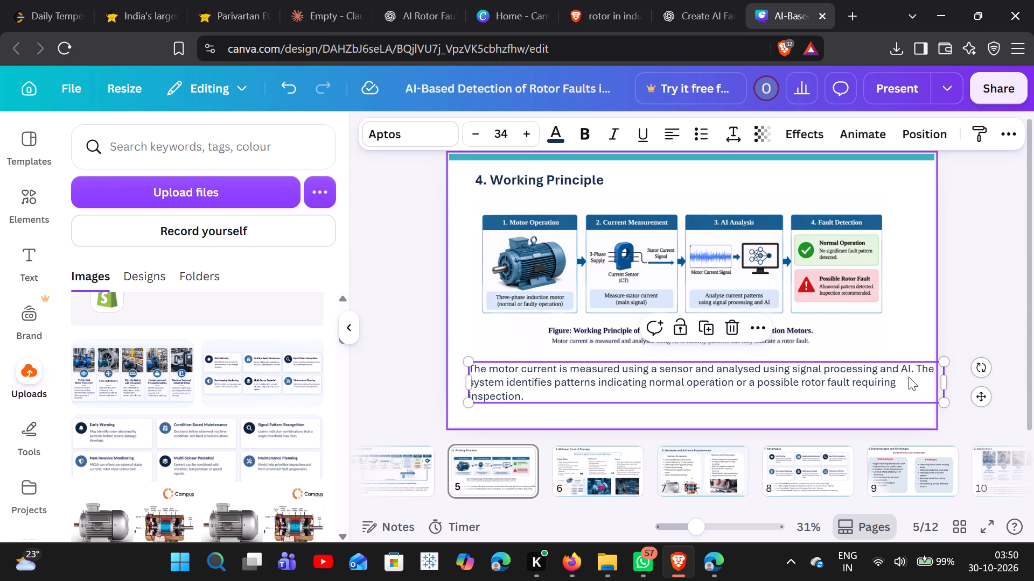
{"action": "left_click_drag", "start_coordinate": [947, 380], "coordinate": [919, 382]}
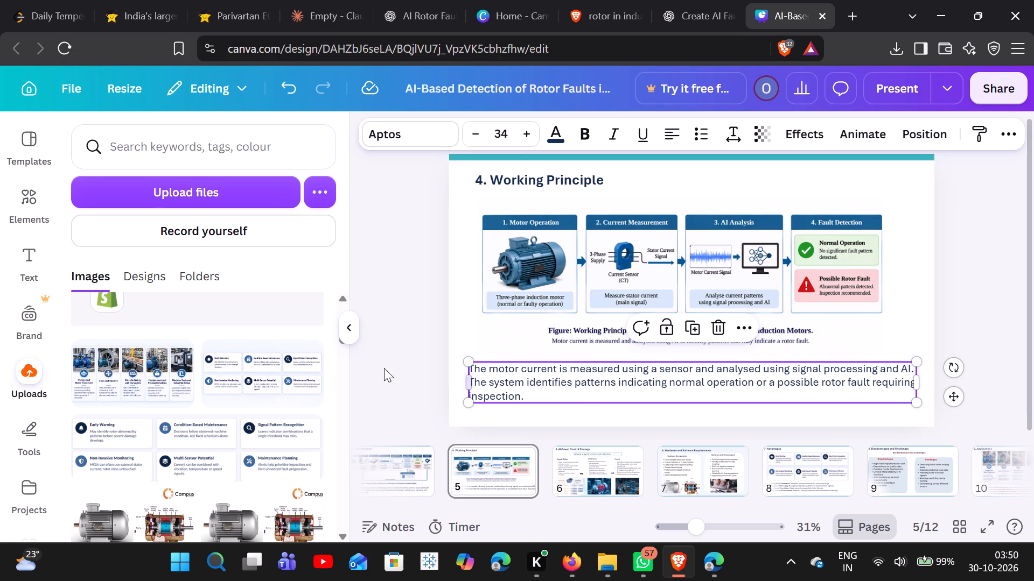
{"action": "left_click", "coordinate": [390, 339]}
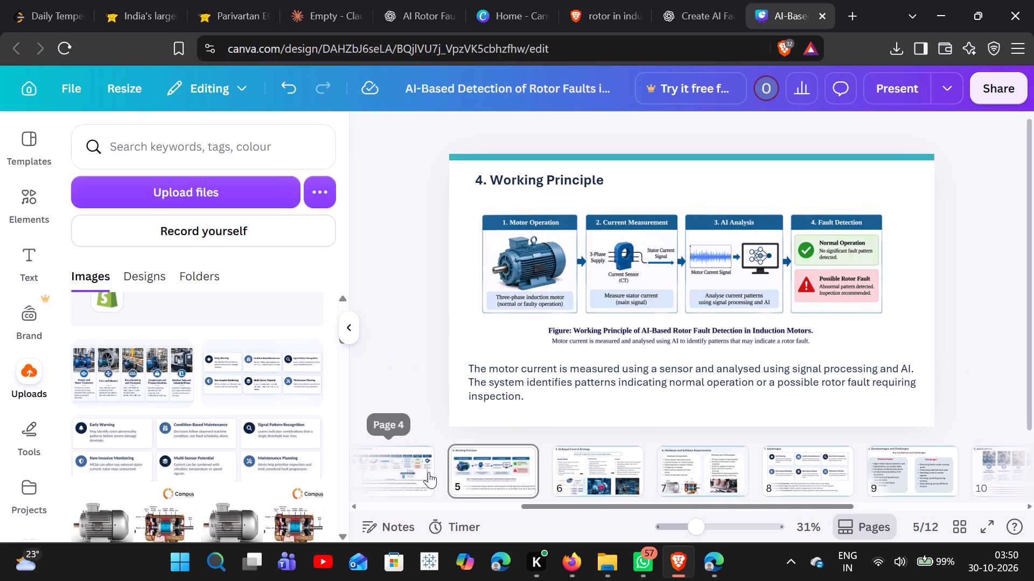
Review the System Architecture slide and the Problem Statement and Objectives slide for layout and background consistency.
{"action": "scroll", "coordinate": [429, 472], "scroll_direction": "right", "scroll_amount": 1}
{"action": "left_click", "coordinate": [428, 472]}
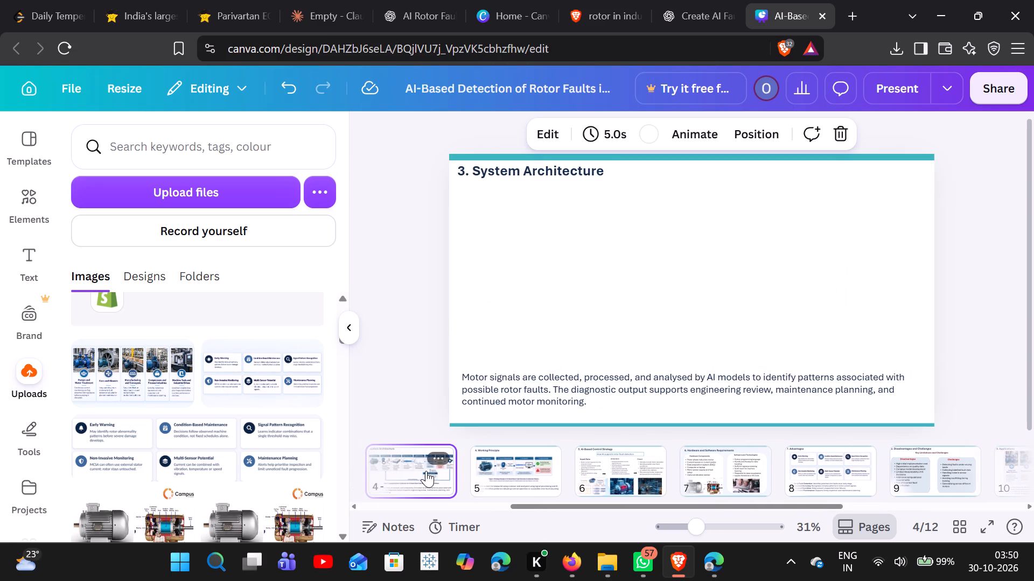
{"action": "scroll", "coordinate": [426, 471], "scroll_direction": "right", "scroll_amount": 1}
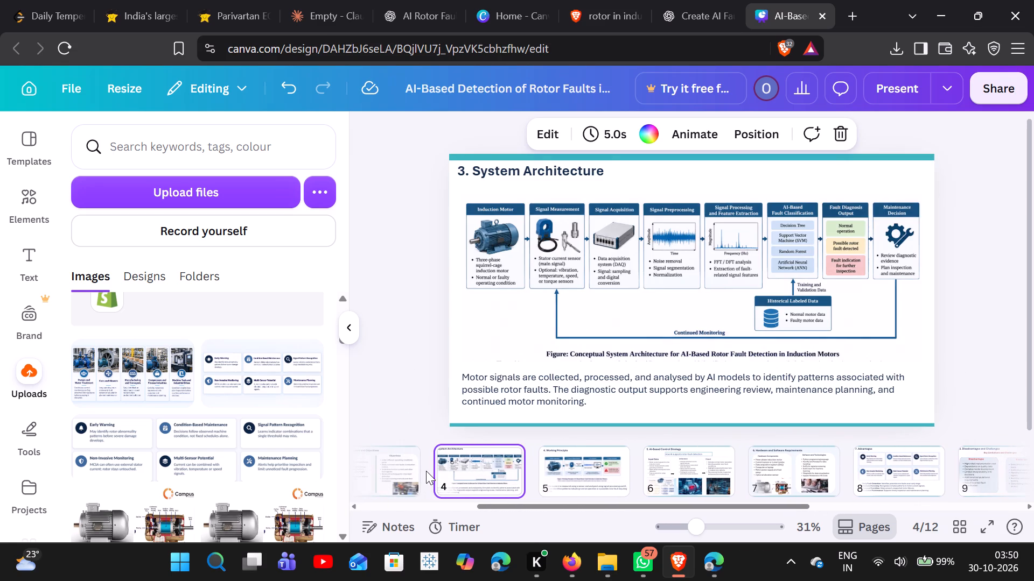
{"action": "scroll", "coordinate": [412, 469], "scroll_direction": "right", "scroll_amount": 1}
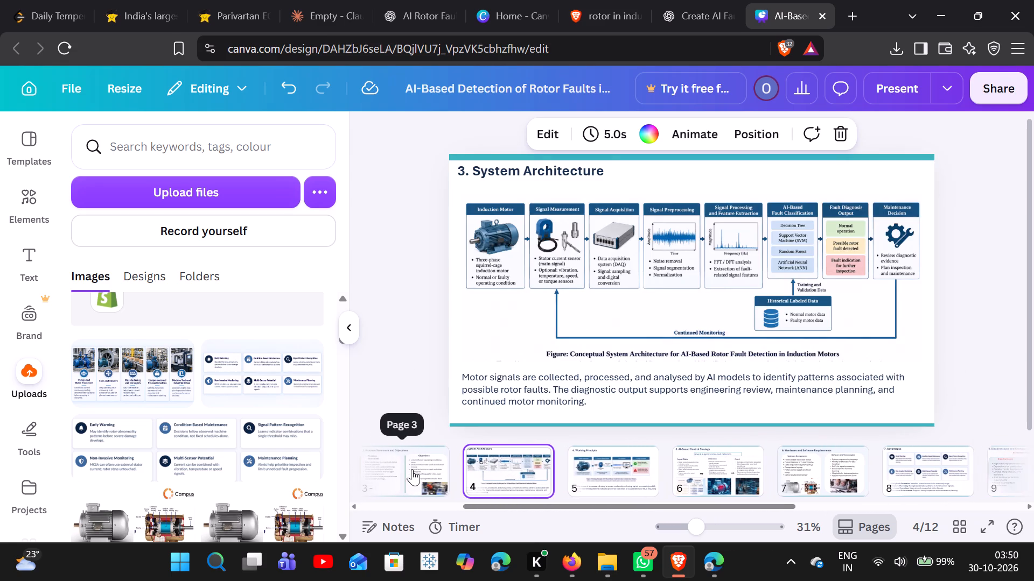
{"action": "scroll", "coordinate": [412, 469], "scroll_direction": "right", "scroll_amount": 1}
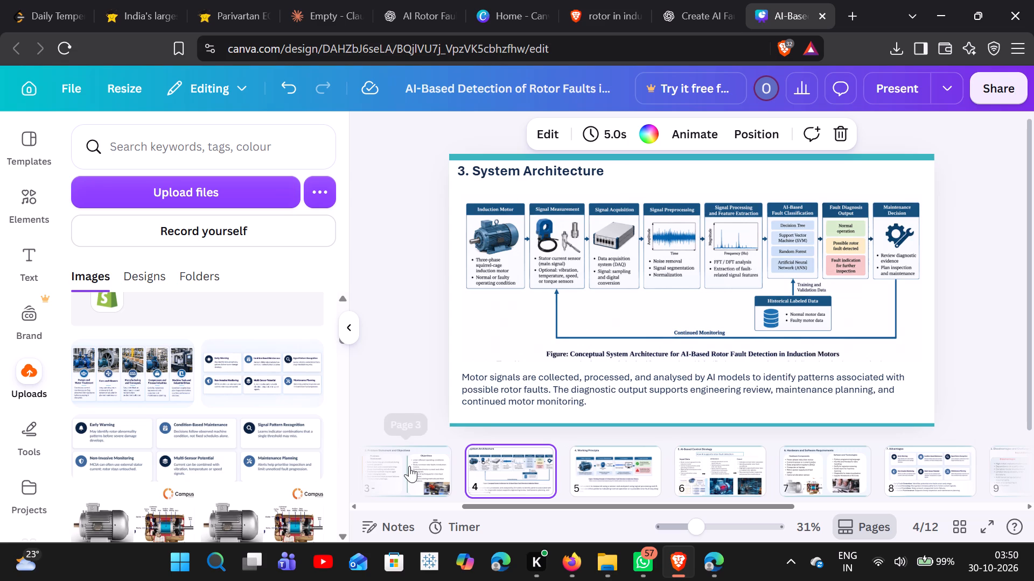
{"action": "left_click", "coordinate": [409, 466]}
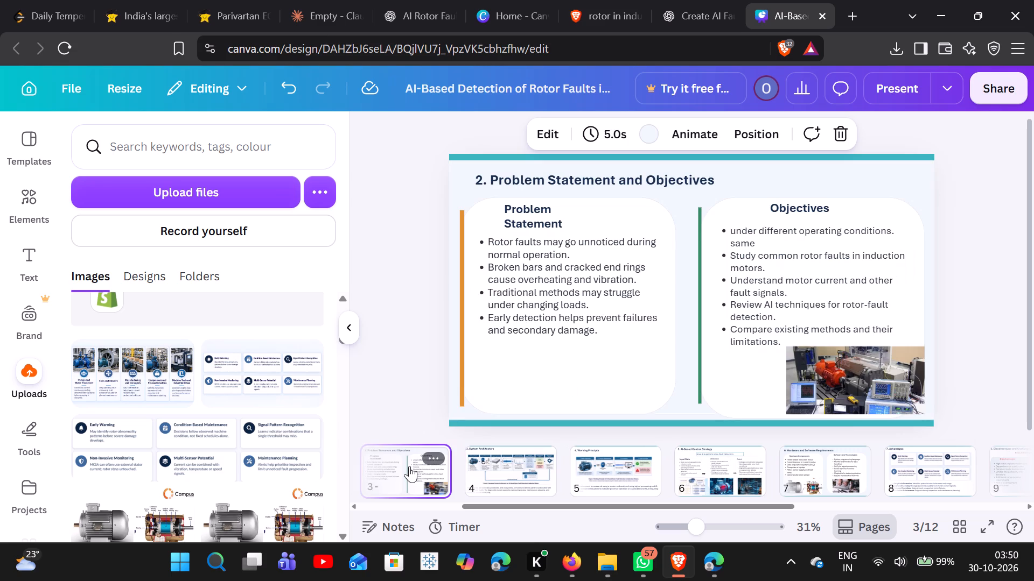
{"action": "scroll", "coordinate": [409, 466], "scroll_direction": "right", "scroll_amount": 1}
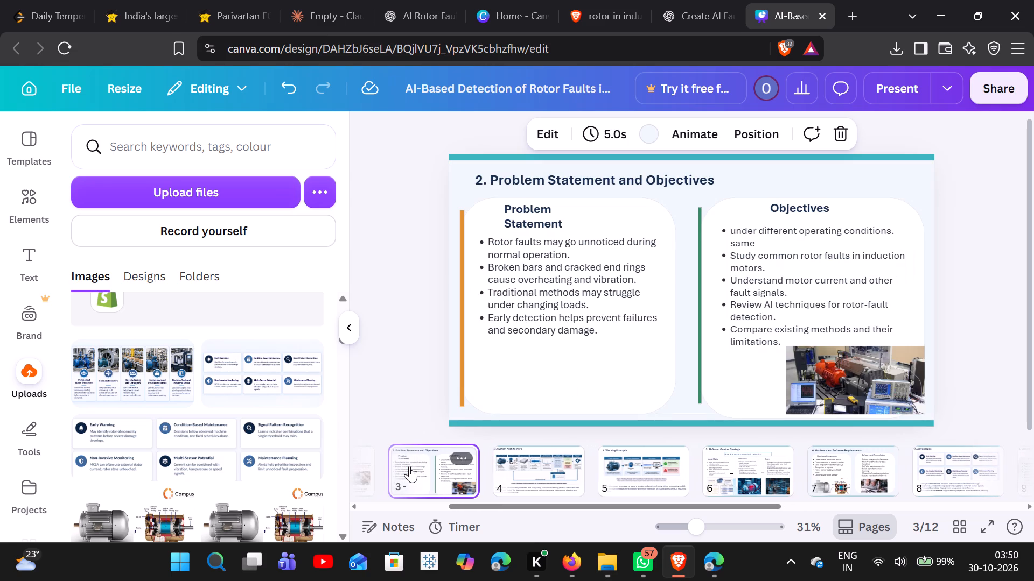
{"action": "left_click", "coordinate": [409, 466]}
{"action": "scroll", "coordinate": [409, 466], "scroll_direction": "right", "scroll_amount": 1}
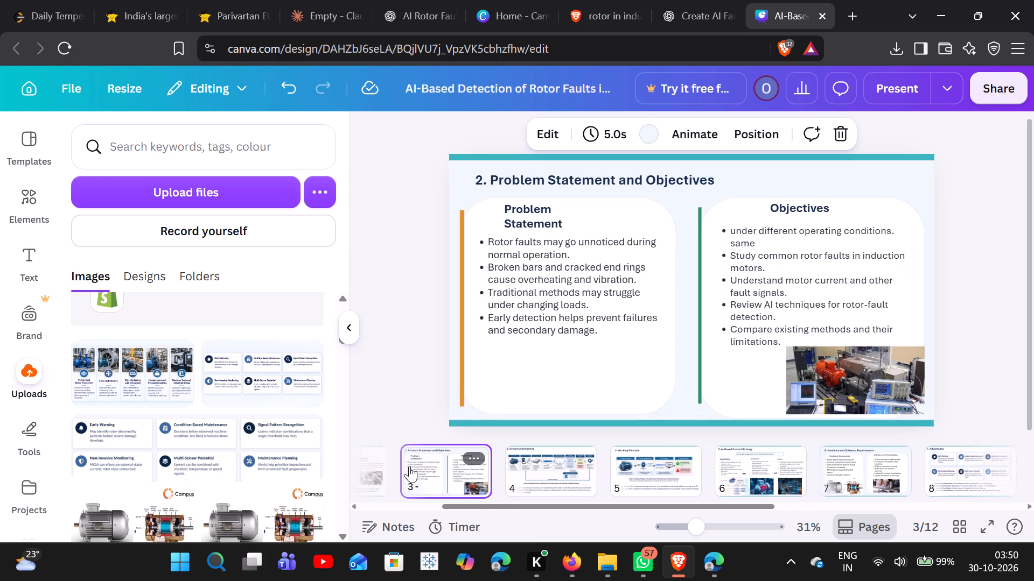
{"action": "scroll", "coordinate": [409, 466], "scroll_direction": "right", "scroll_amount": 1}
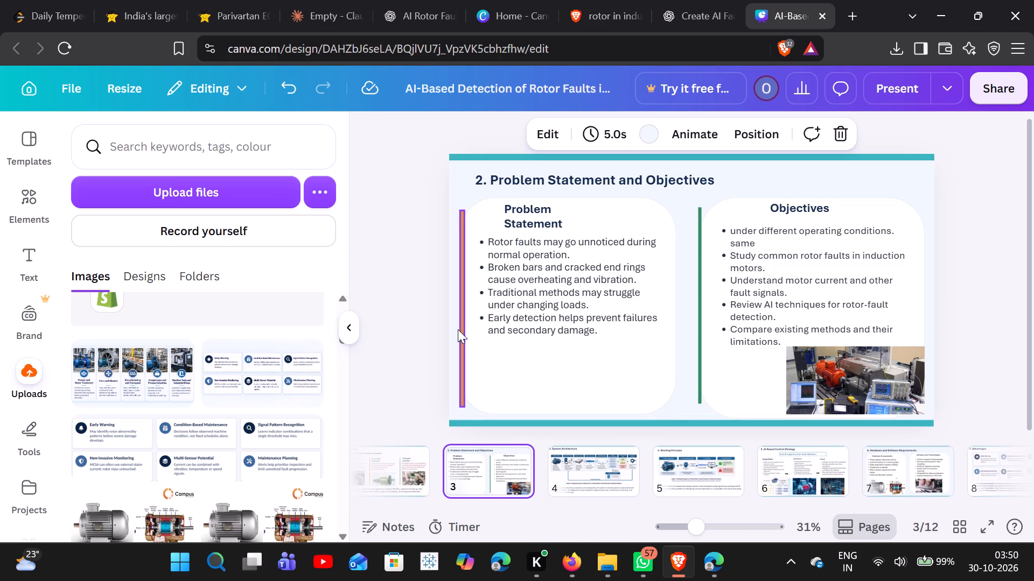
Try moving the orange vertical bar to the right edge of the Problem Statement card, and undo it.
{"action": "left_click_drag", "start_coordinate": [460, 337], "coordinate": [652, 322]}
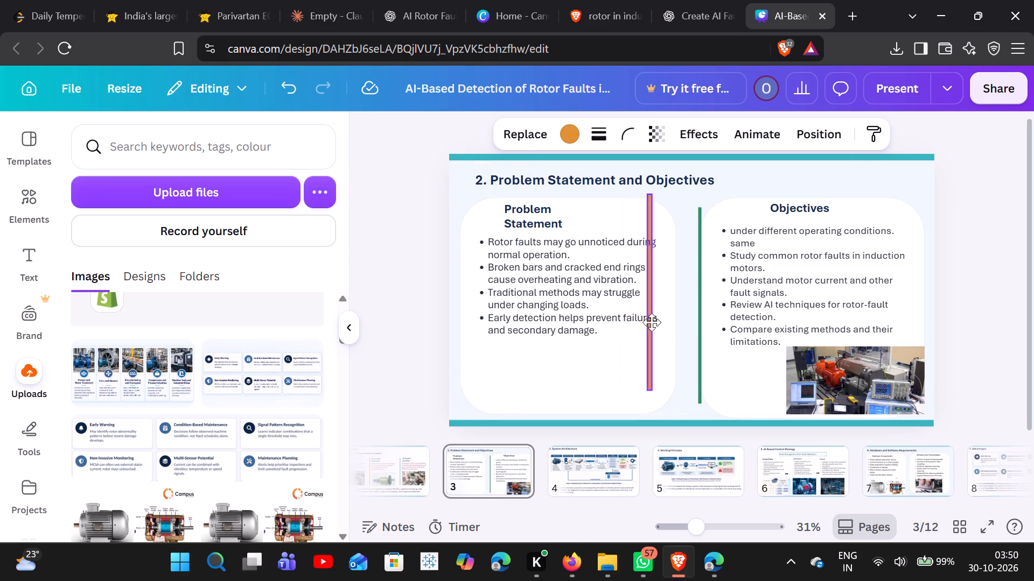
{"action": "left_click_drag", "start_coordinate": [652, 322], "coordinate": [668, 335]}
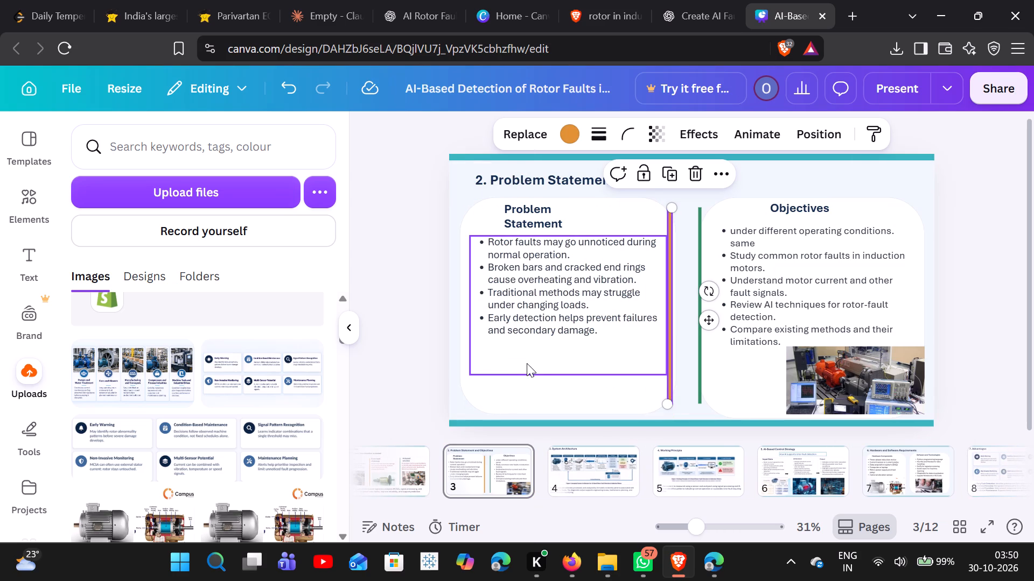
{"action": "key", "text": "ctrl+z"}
Check the Introduction and title slides, the closing References, Future Scope and Conclusion, and Applications slides, and the opening slides again.
{"action": "scroll", "coordinate": [515, 476], "scroll_direction": "right", "scroll_amount": 1}
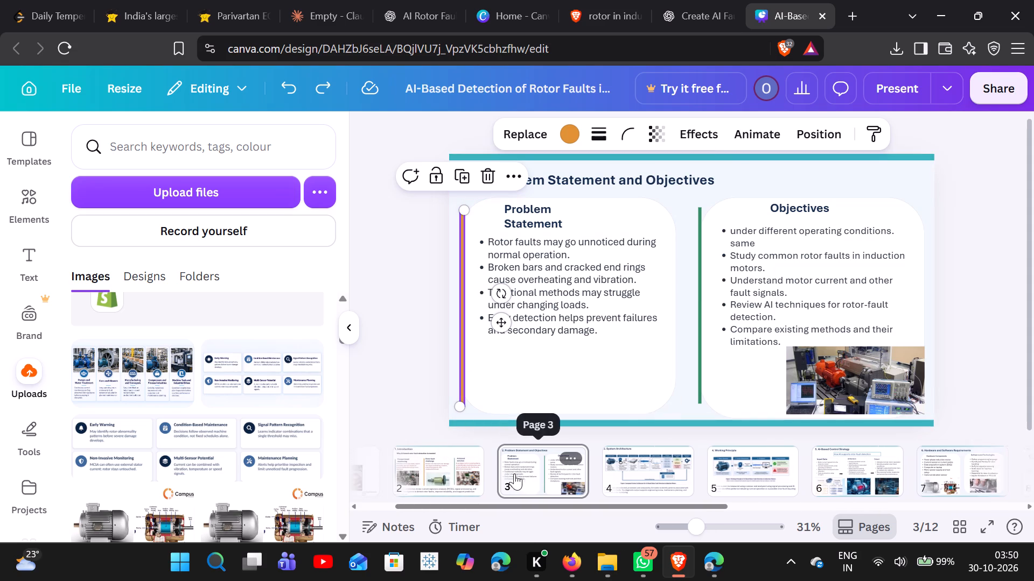
{"action": "scroll", "coordinate": [514, 473], "scroll_direction": "right", "scroll_amount": 1}
{"action": "left_click", "coordinate": [512, 471]}
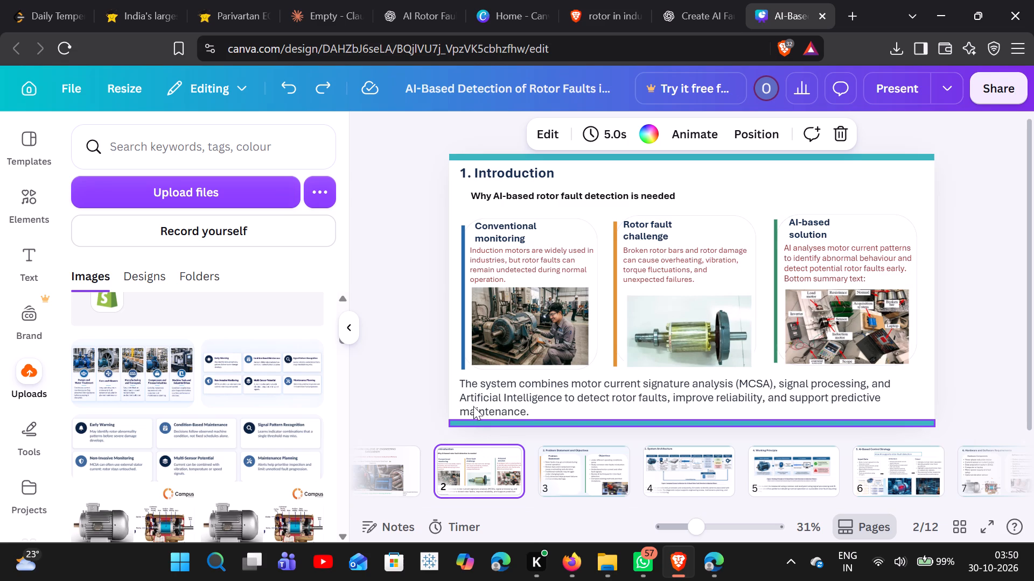
{"action": "scroll", "coordinate": [584, 461], "scroll_direction": "right", "scroll_amount": 2}
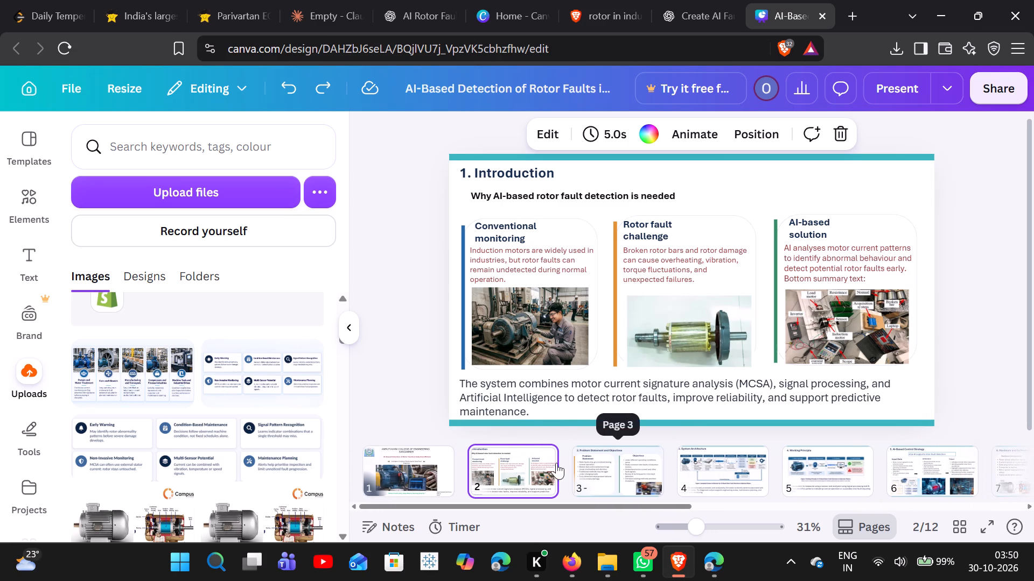
{"action": "scroll", "coordinate": [556, 463], "scroll_direction": "right", "scroll_amount": 2}
{"action": "left_click", "coordinate": [418, 465]}
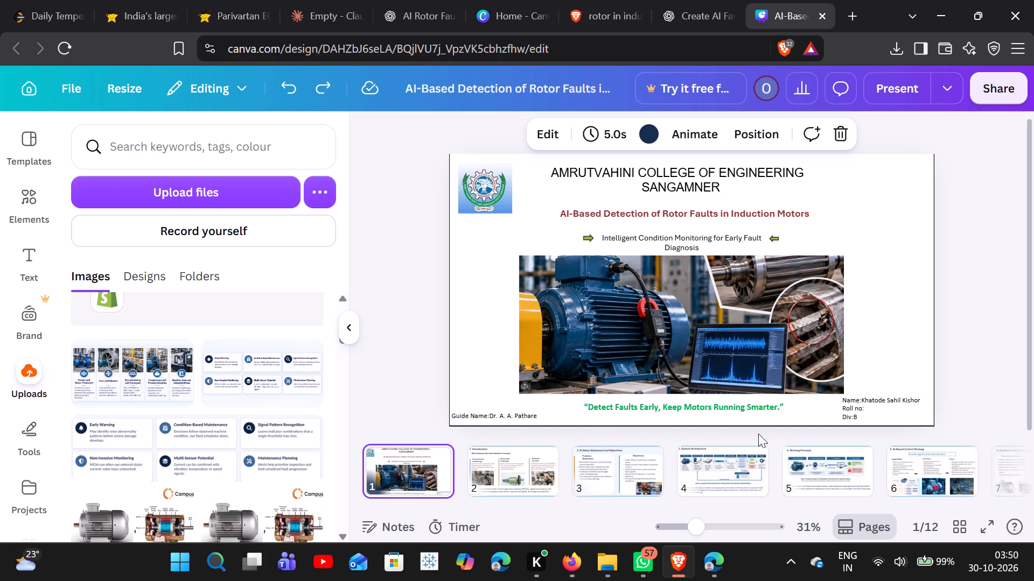
{"action": "left_click", "coordinate": [519, 471]}
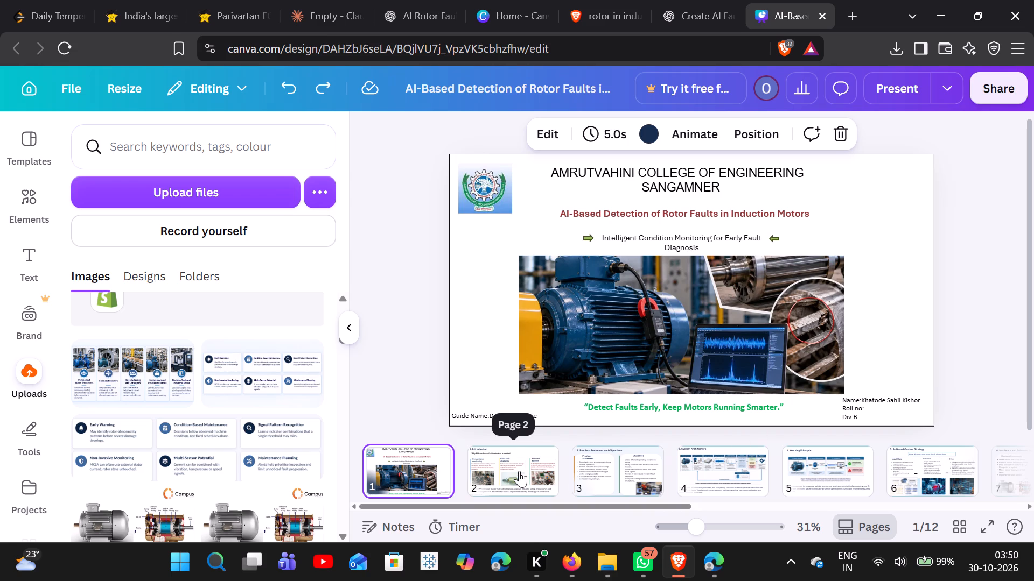
{"action": "left_click", "coordinate": [604, 456]}
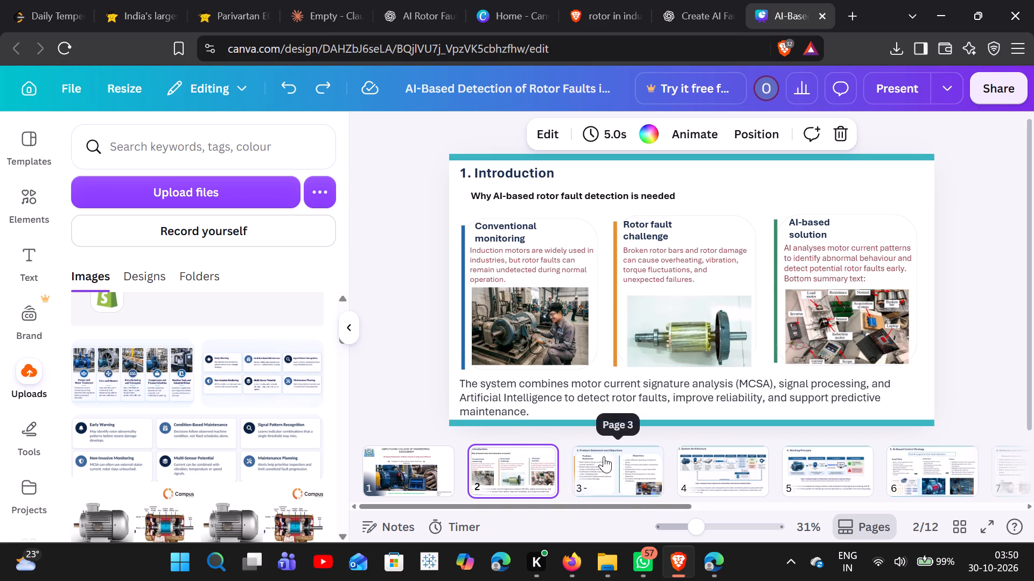
{"action": "scroll", "coordinate": [601, 456], "scroll_direction": "left", "scroll_amount": 9}
{"action": "scroll", "coordinate": [770, 468], "scroll_direction": "left", "scroll_amount": 9}
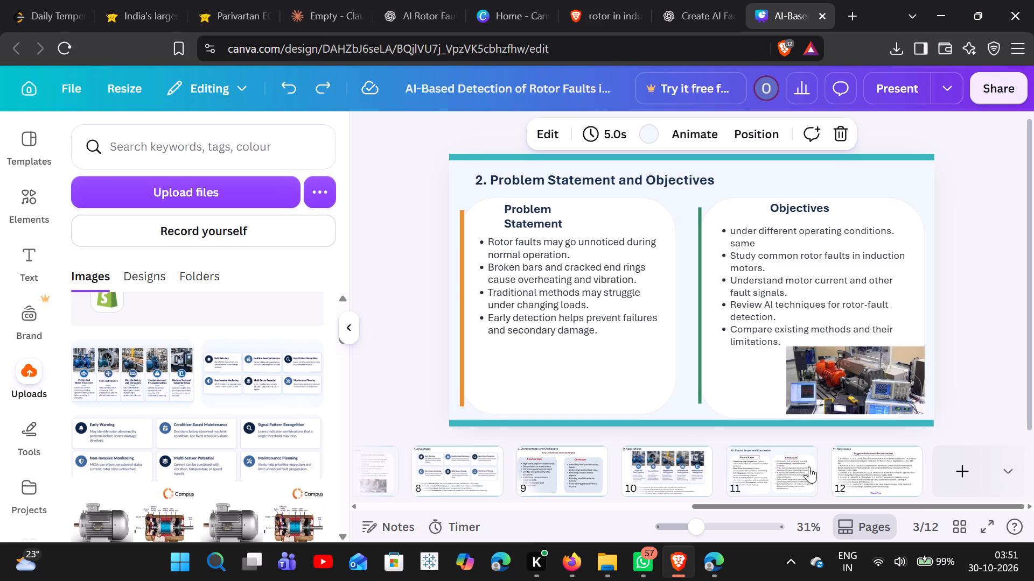
{"action": "left_click", "coordinate": [862, 464]}
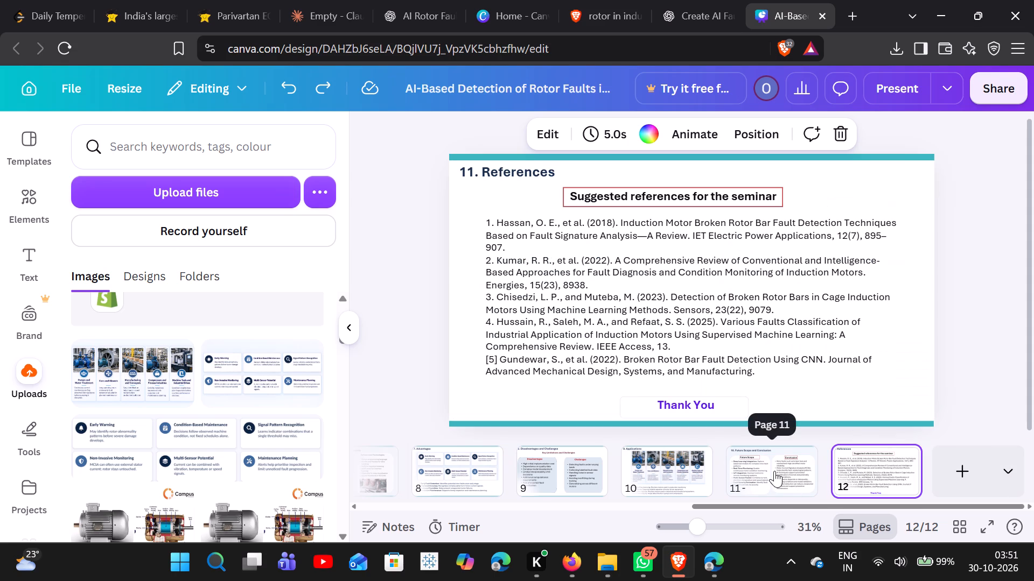
{"action": "left_click", "coordinate": [774, 471]}
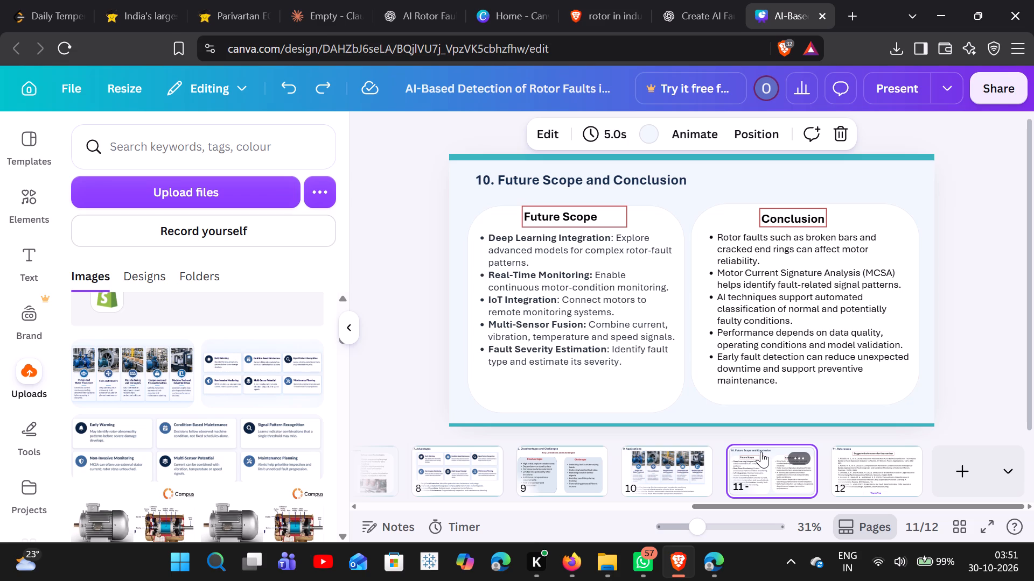
{"action": "left_click", "coordinate": [663, 456]}
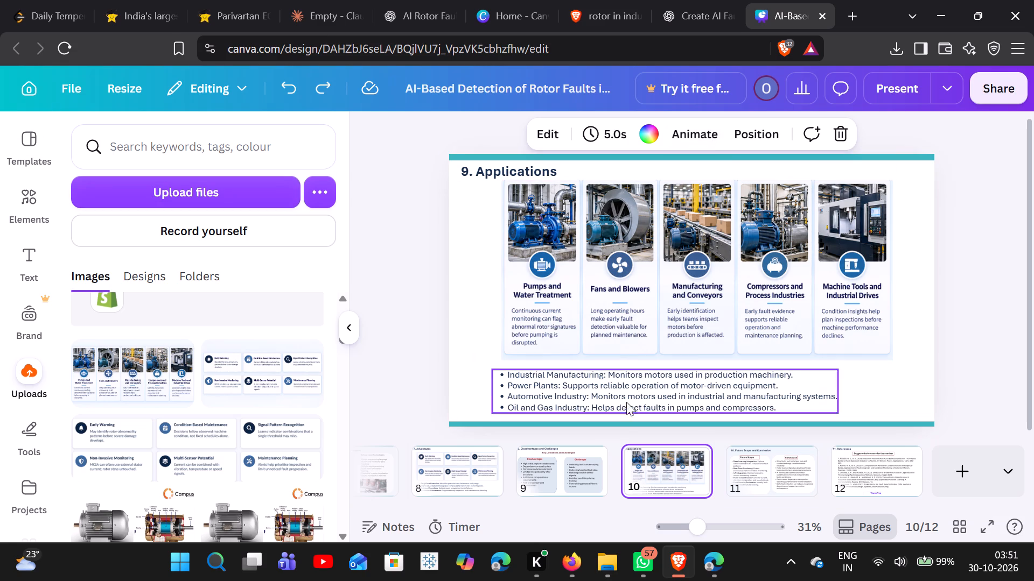
{"action": "scroll", "coordinate": [540, 479], "scroll_direction": "right", "scroll_amount": 6}
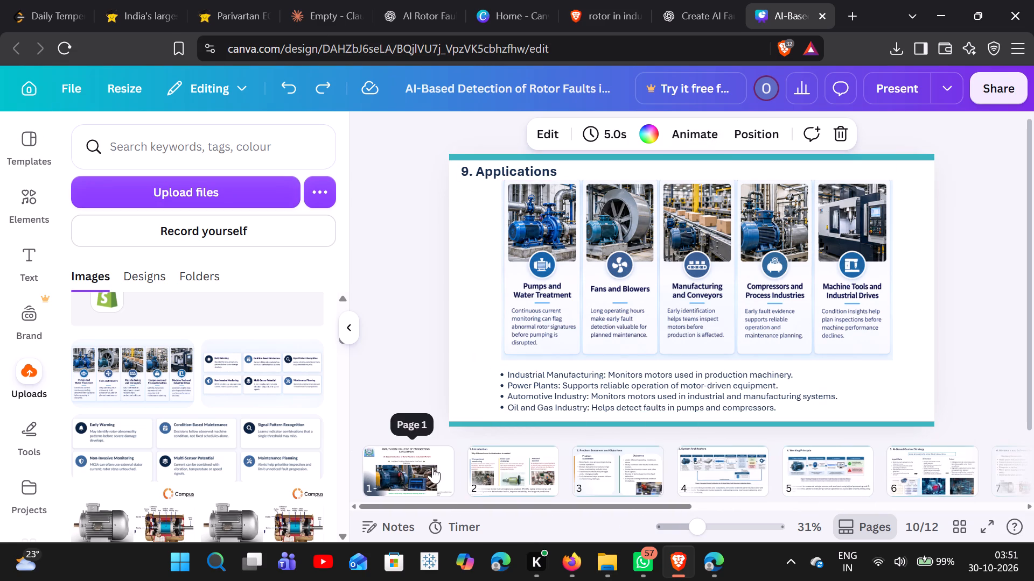
{"action": "left_click", "coordinate": [432, 467]}
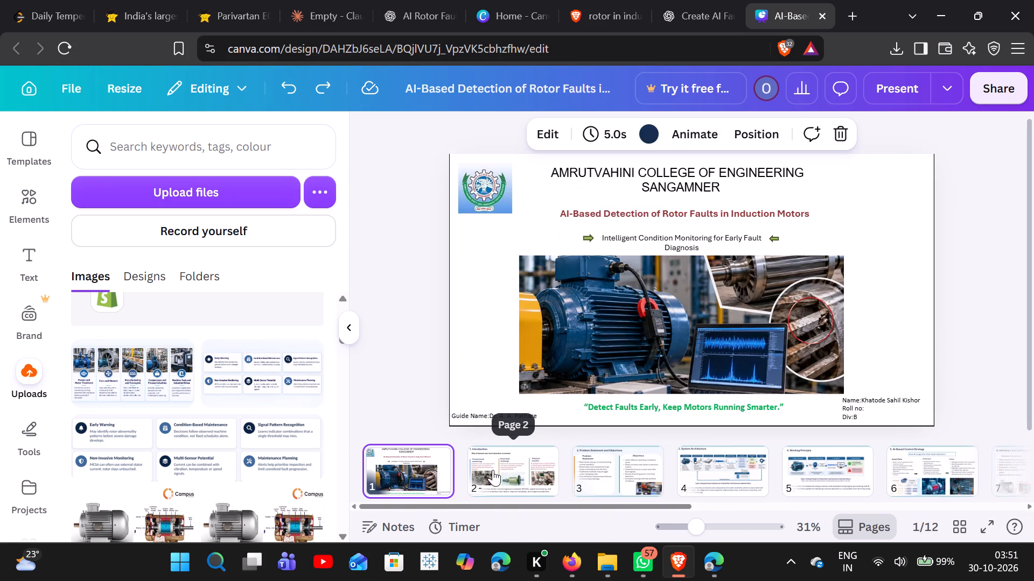
{"action": "left_click", "coordinate": [493, 470]}
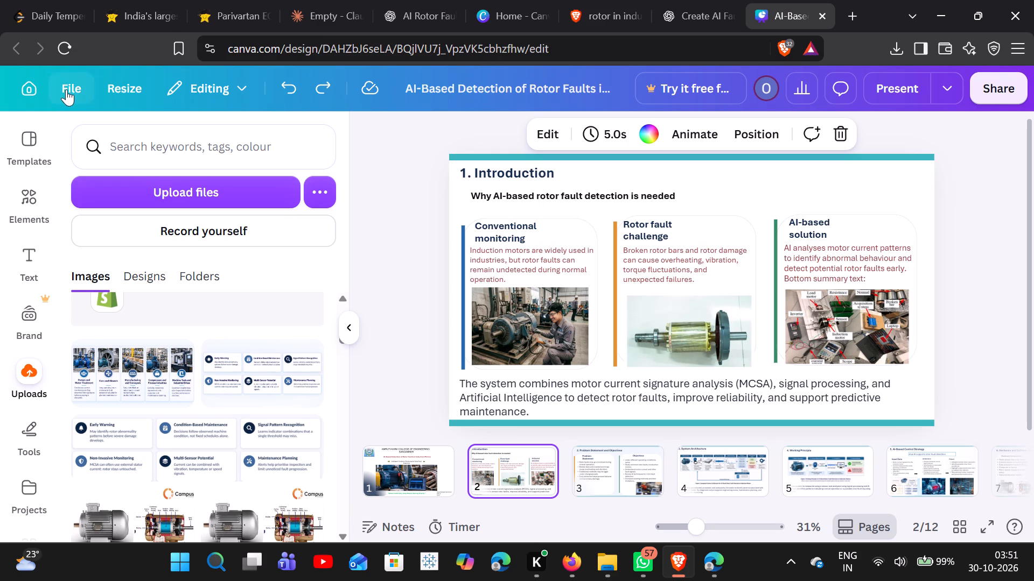
Download all pages of the deck as a PPTX file.
{"action": "left_click", "coordinate": [66, 89]}
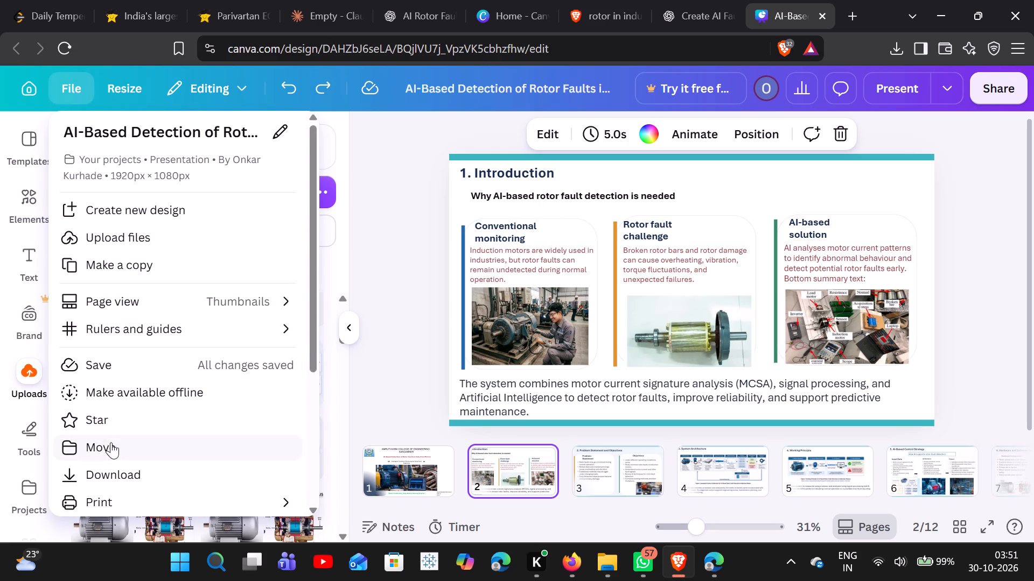
{"action": "left_click", "coordinate": [127, 470]}
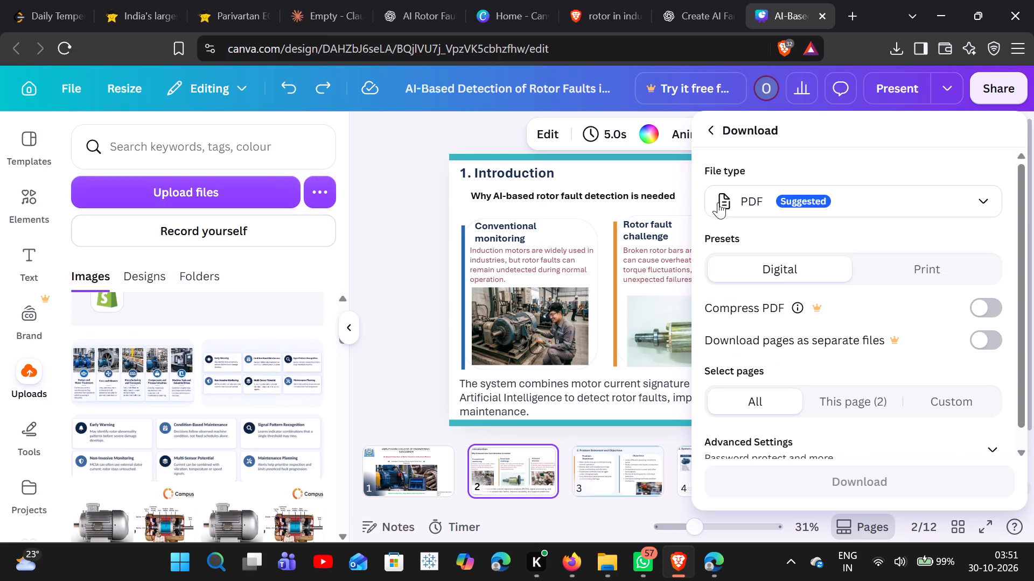
{"action": "left_click", "coordinate": [868, 199]}
{"action": "left_click", "coordinate": [799, 296]}
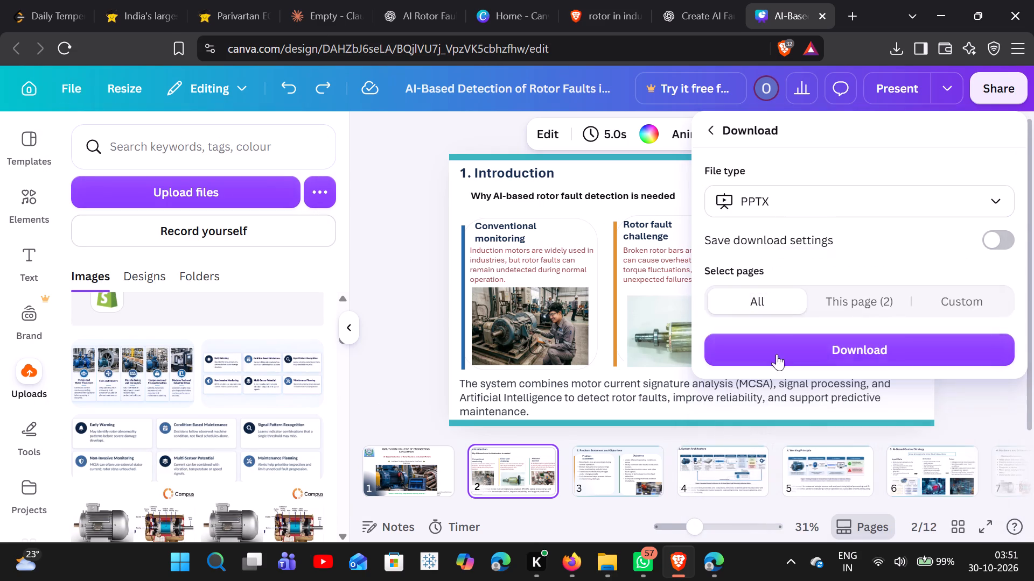
{"action": "left_click", "coordinate": [757, 359]}
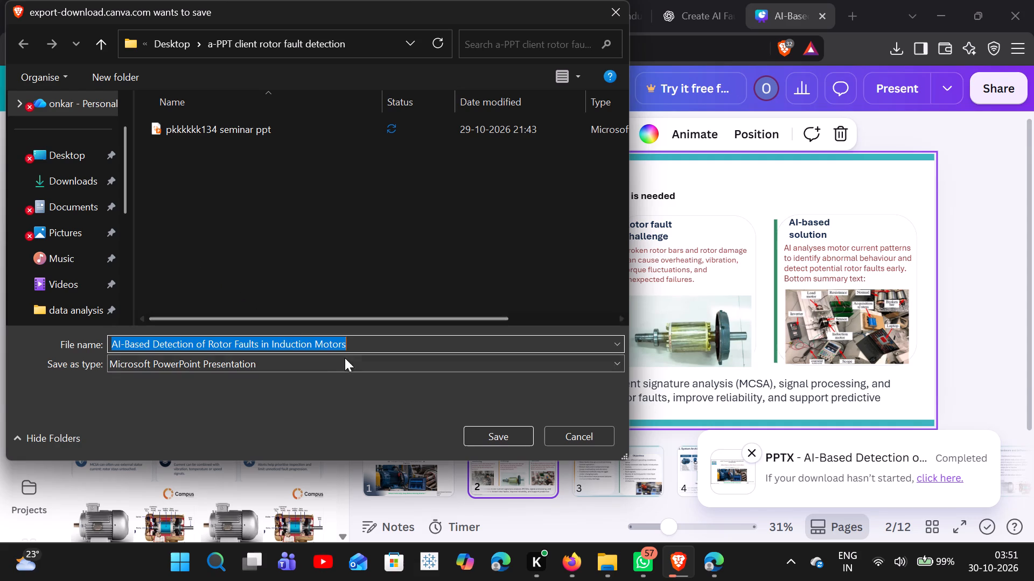
Save the PPTX as "canva edited Rotor fault detection" in the a-PPT client rotor fault detection folder.
{"action": "key", "text": "BackSpace"}
{"action": "type", "text": "canva edited"}
{"action": "key", "text": "space"}
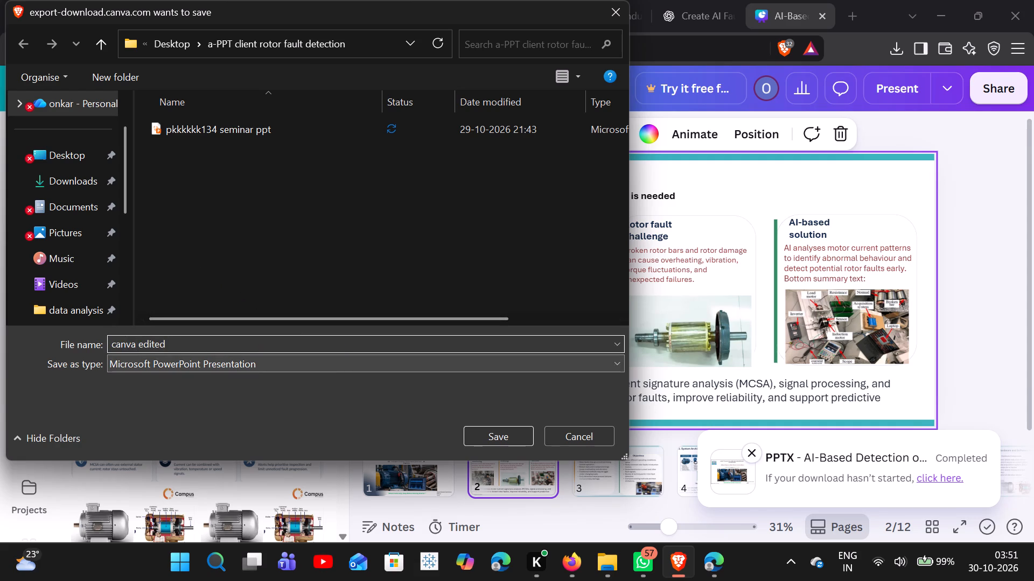
{"action": "type", "text": "otor falut"}
{"action": "key", "text": "BackSpace"}
{"action": "key", "text": "BackSpace"}
{"action": "key", "text": "BackSpace"}
{"action": "type", "text": "ult detctio"}
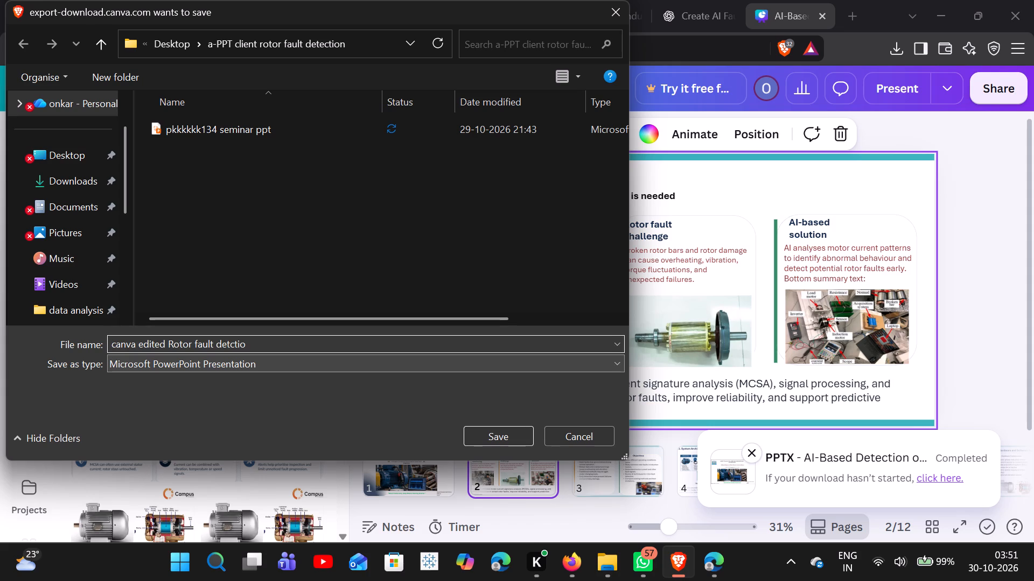
{"action": "key", "text": "n"}
{"action": "key", "text": "Left"}
{"action": "key", "text": "Left"}
{"action": "key", "text": "Left"}
{"action": "key", "text": "Left"}
{"action": "key", "text": "Left"}
{"action": "key", "text": "c"}
{"action": "key", "text": "BackSpace"}
{"action": "key", "text": "e"}
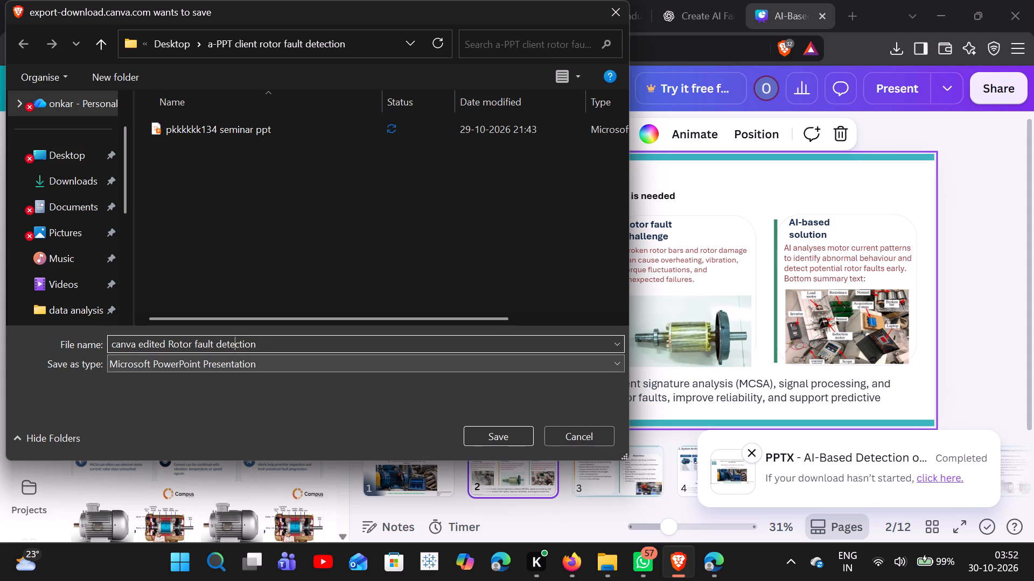
{"action": "key", "text": "Return"}
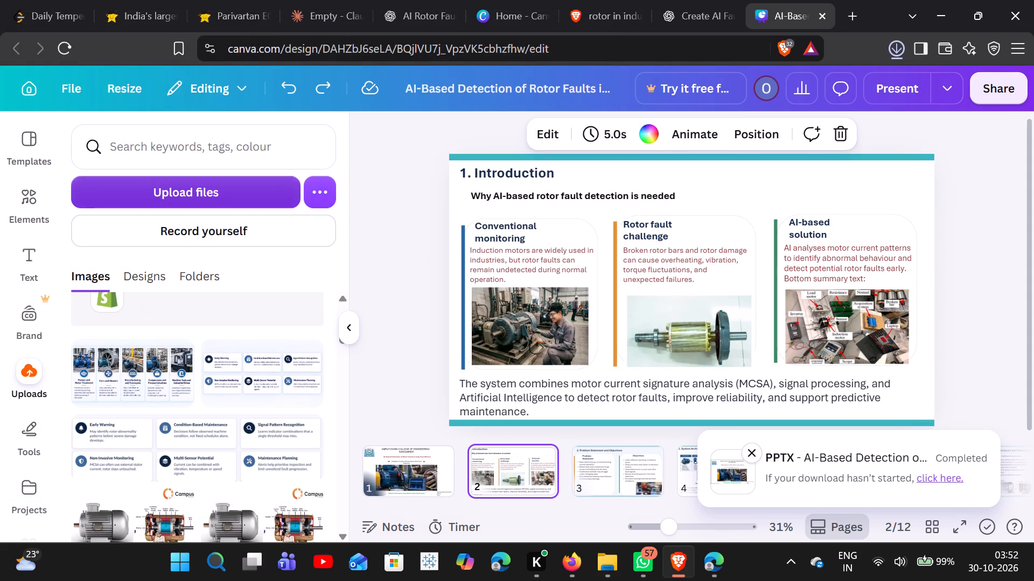
Download all pages as a digital PDF and save it in the same client folder under the suggested file name.
{"action": "left_click", "coordinate": [78, 94]}
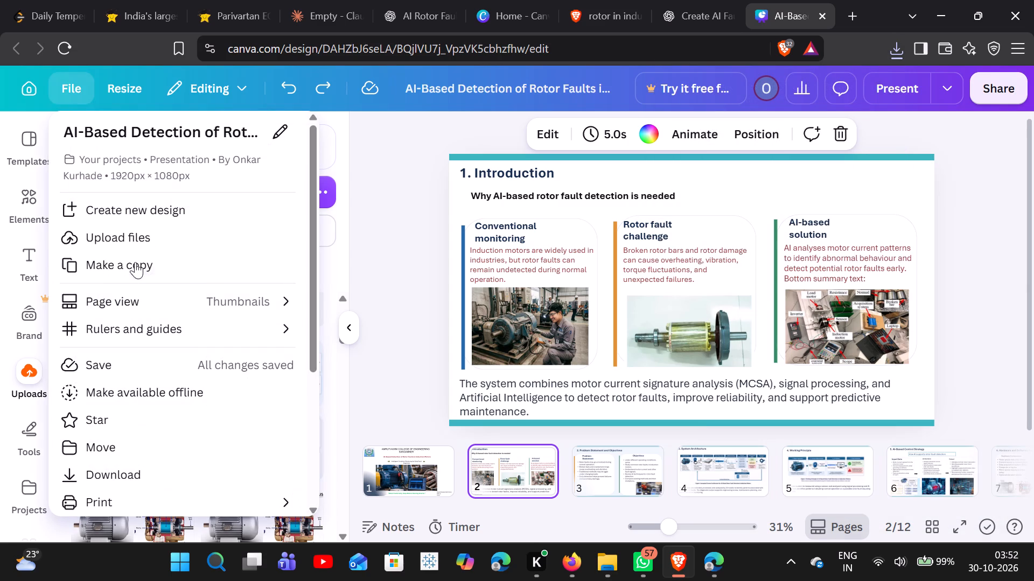
{"action": "left_click", "coordinate": [134, 464]}
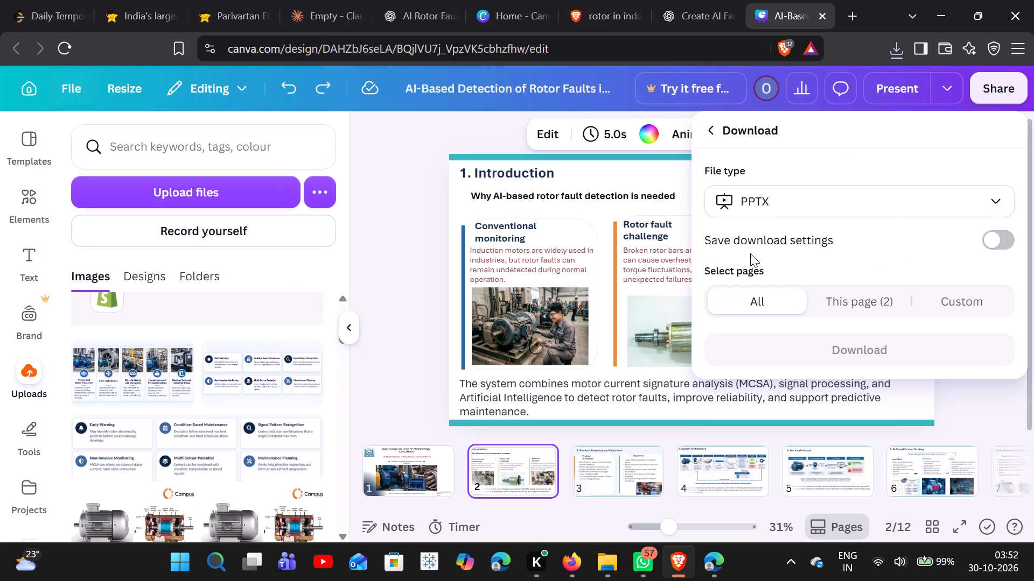
{"action": "left_click", "coordinate": [782, 209]}
{"action": "left_click", "coordinate": [766, 261]}
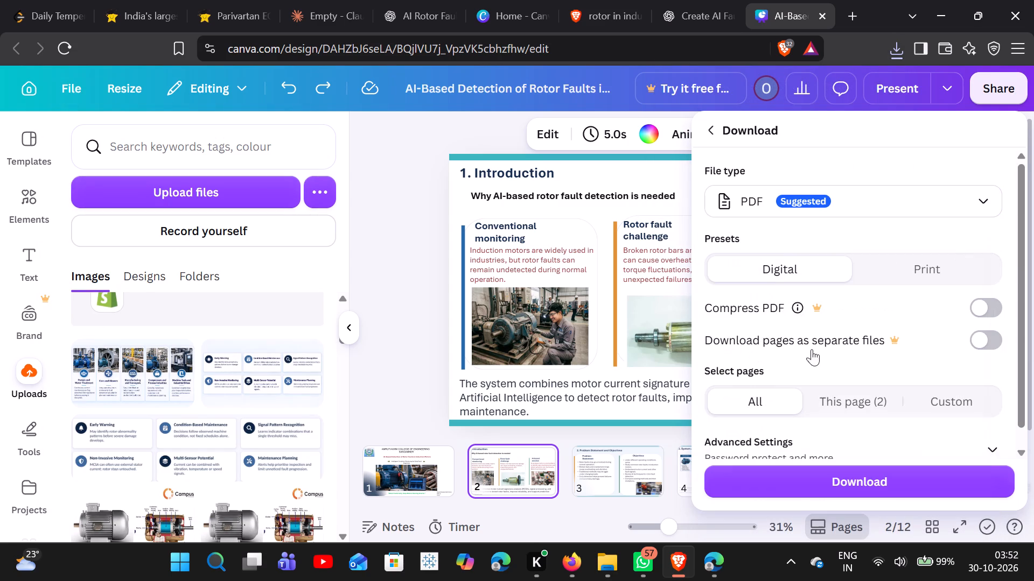
{"action": "left_click", "coordinate": [866, 476]}
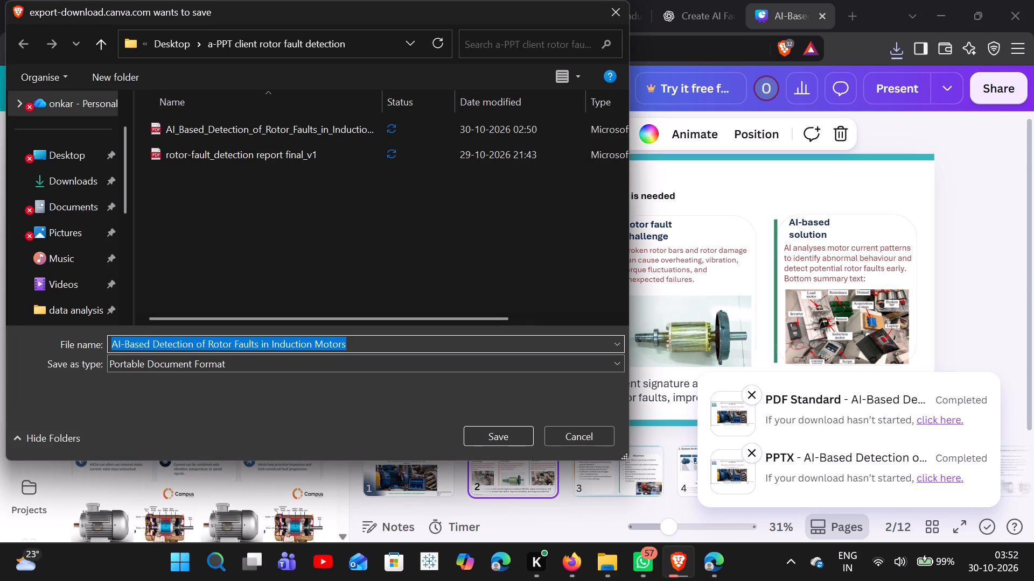
{"action": "left_click_drag", "start_coordinate": [473, 445], "coordinate": [478, 445]}
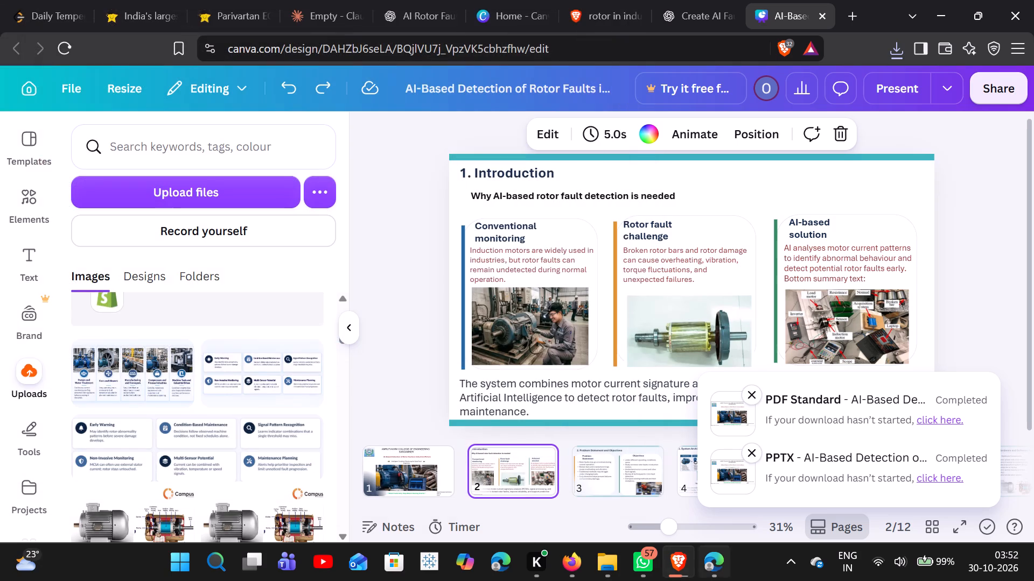
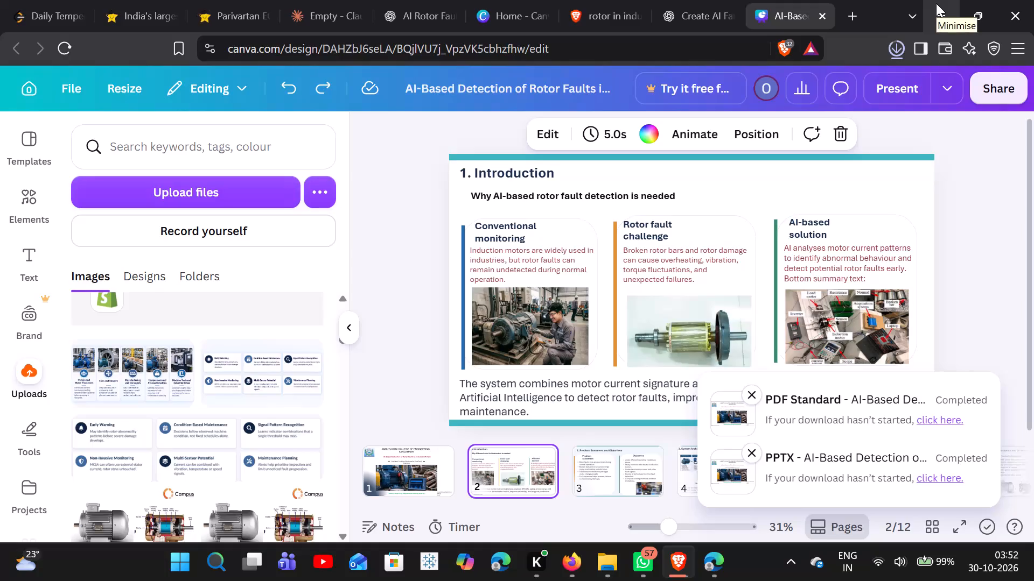
Minimise the Canva browser window and view the closing page of the rotor fault PDF in Microsoft Edge.
{"action": "left_click", "coordinate": [936, 3]}
{"action": "scroll", "coordinate": [661, 290], "scroll_direction": "down", "scroll_amount": 2}
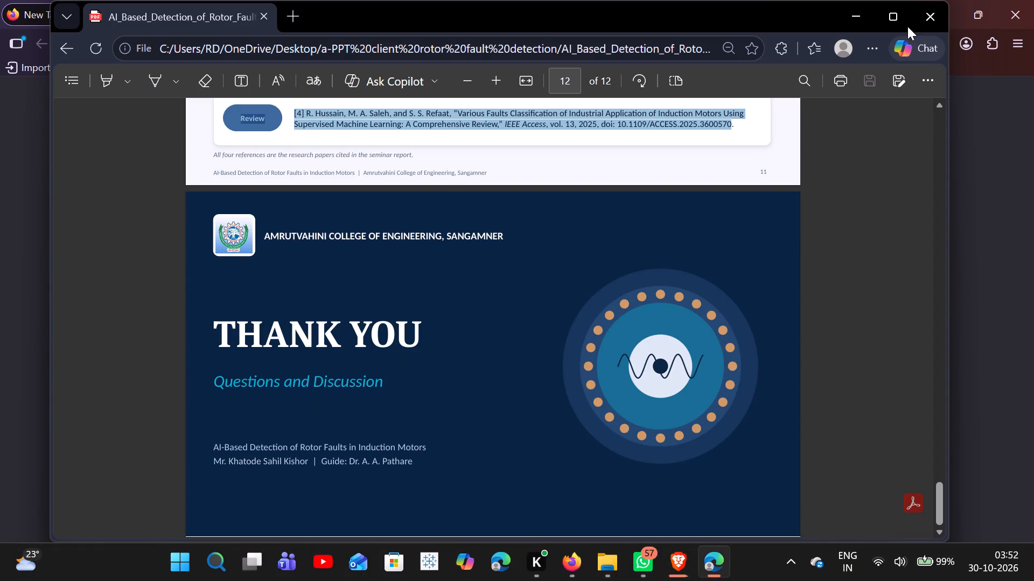